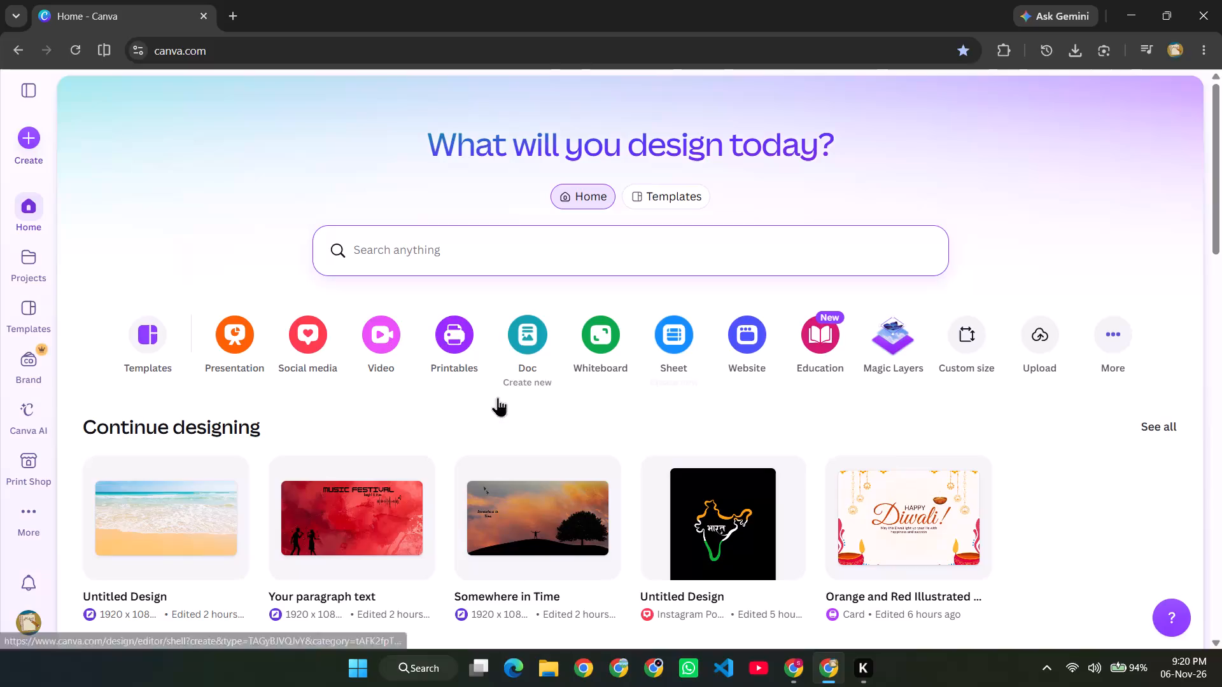
# Create a new custom-size design of 1920 × 1080 px.
pyautogui.click(24, 144)
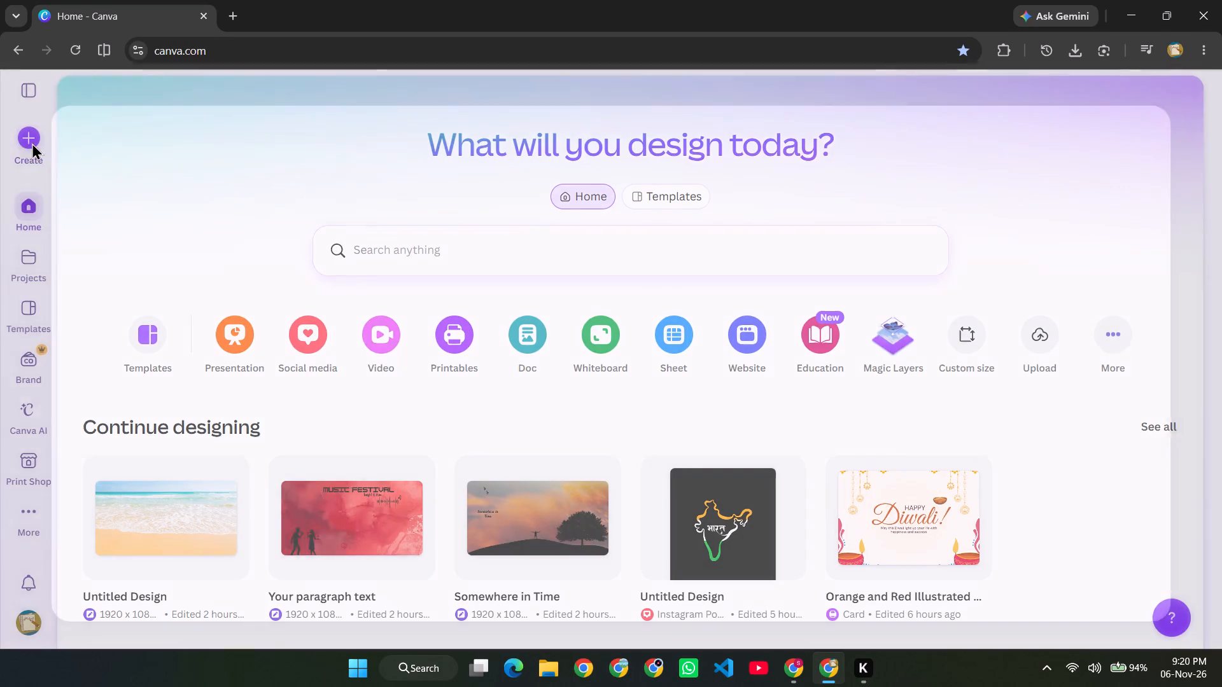
pyautogui.click(139, 538)
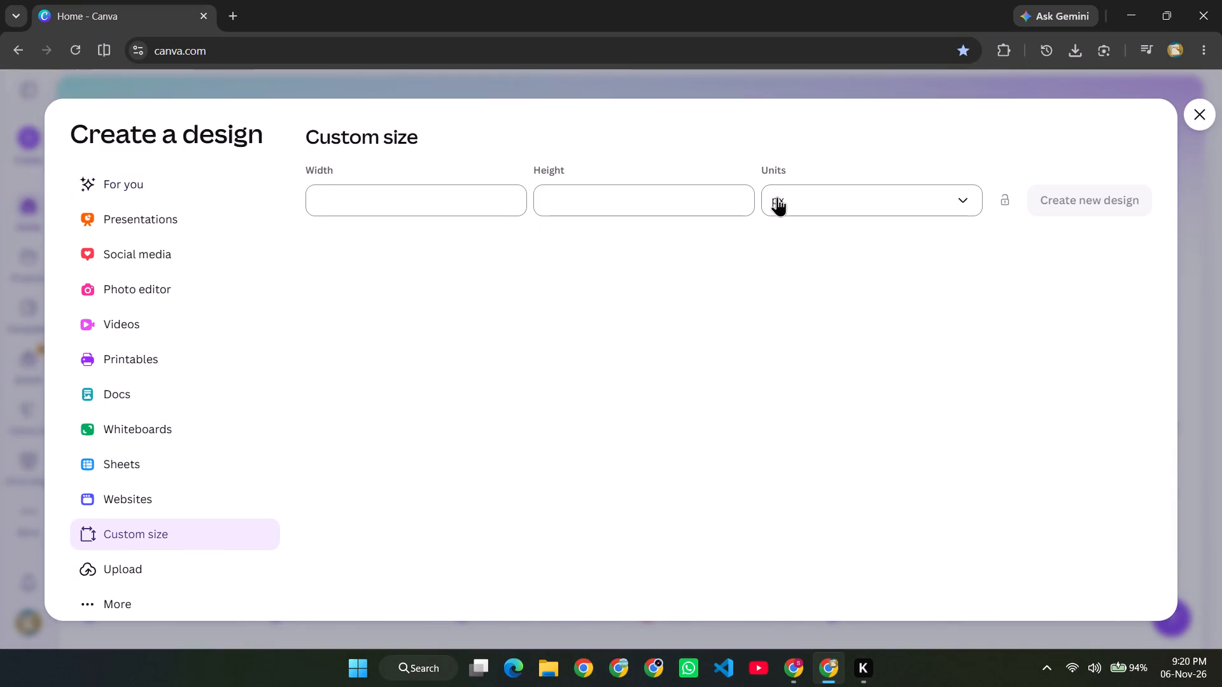
pyautogui.click(365, 197)
pyautogui.write('1920')
pyautogui.click(570, 197)
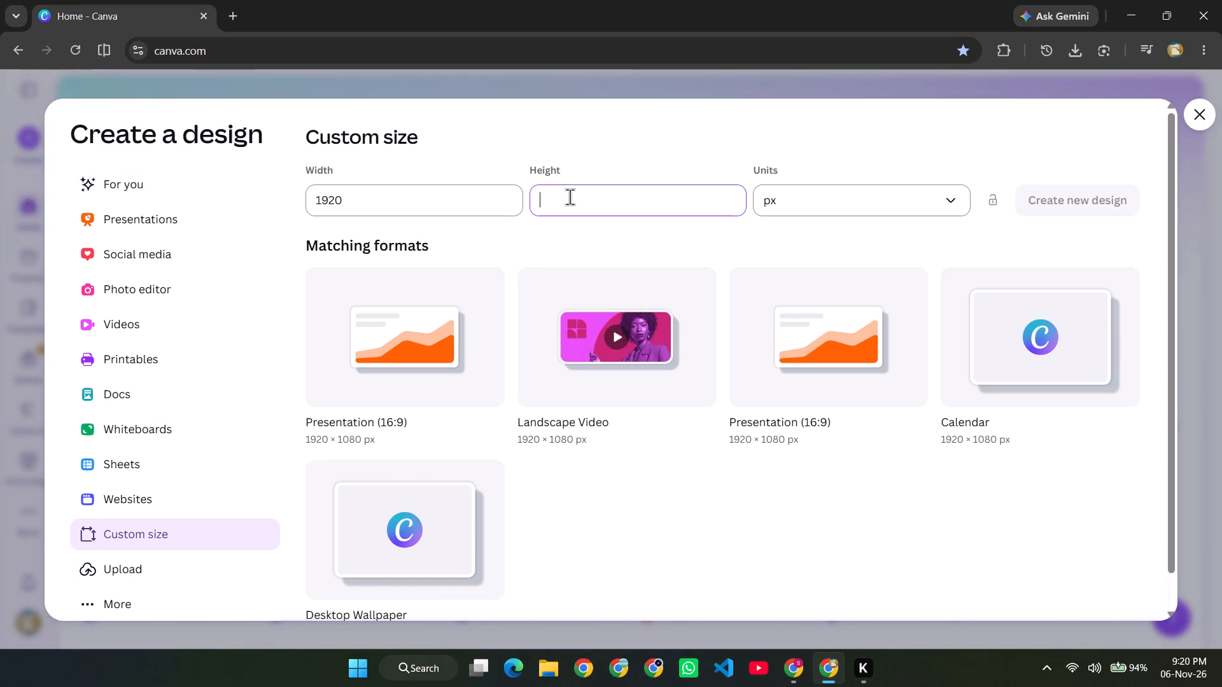
pyautogui.write('1080')
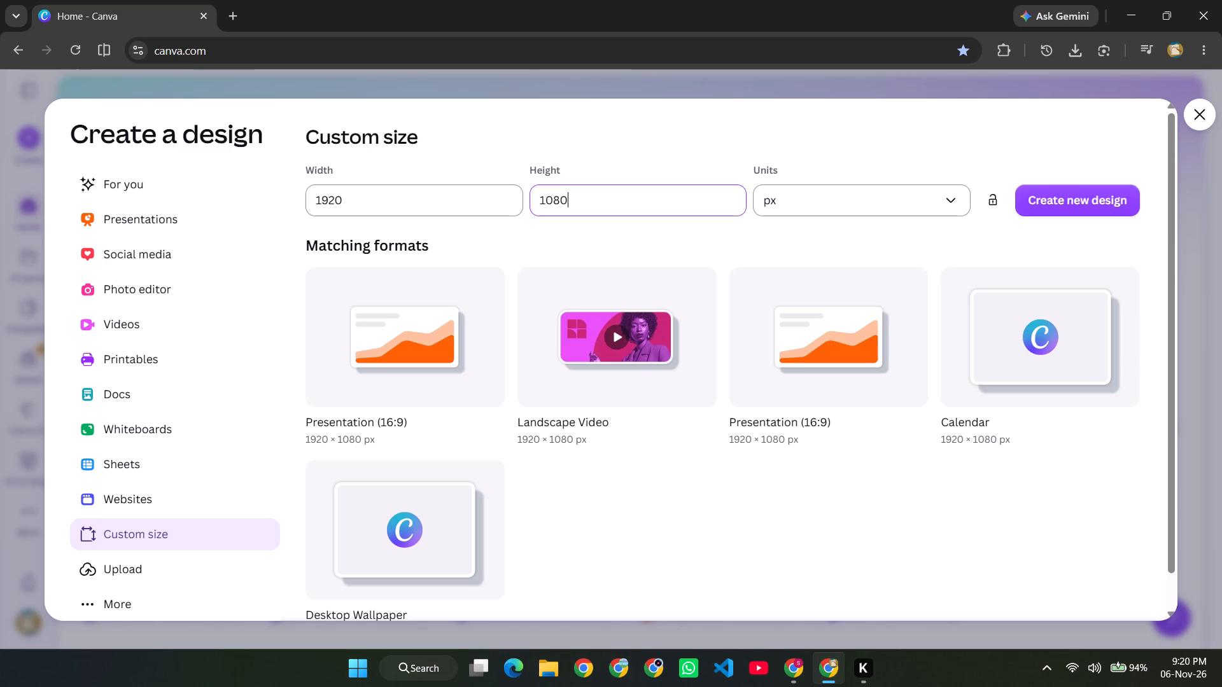
pyautogui.click(1058, 190)
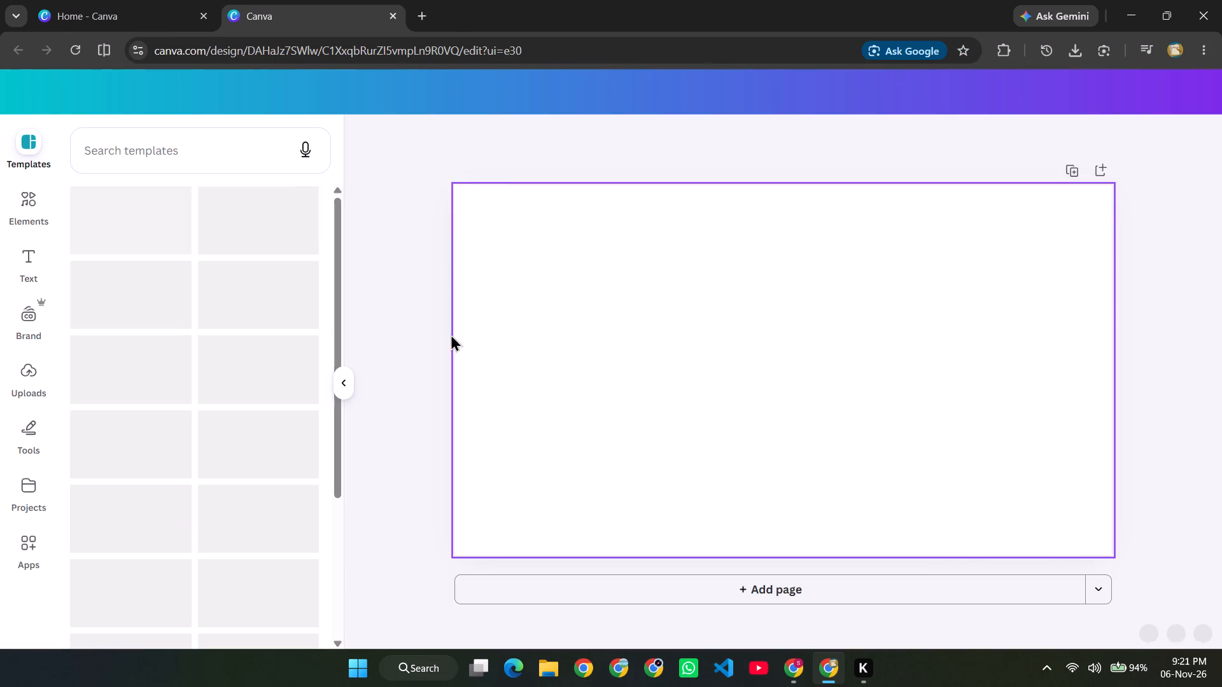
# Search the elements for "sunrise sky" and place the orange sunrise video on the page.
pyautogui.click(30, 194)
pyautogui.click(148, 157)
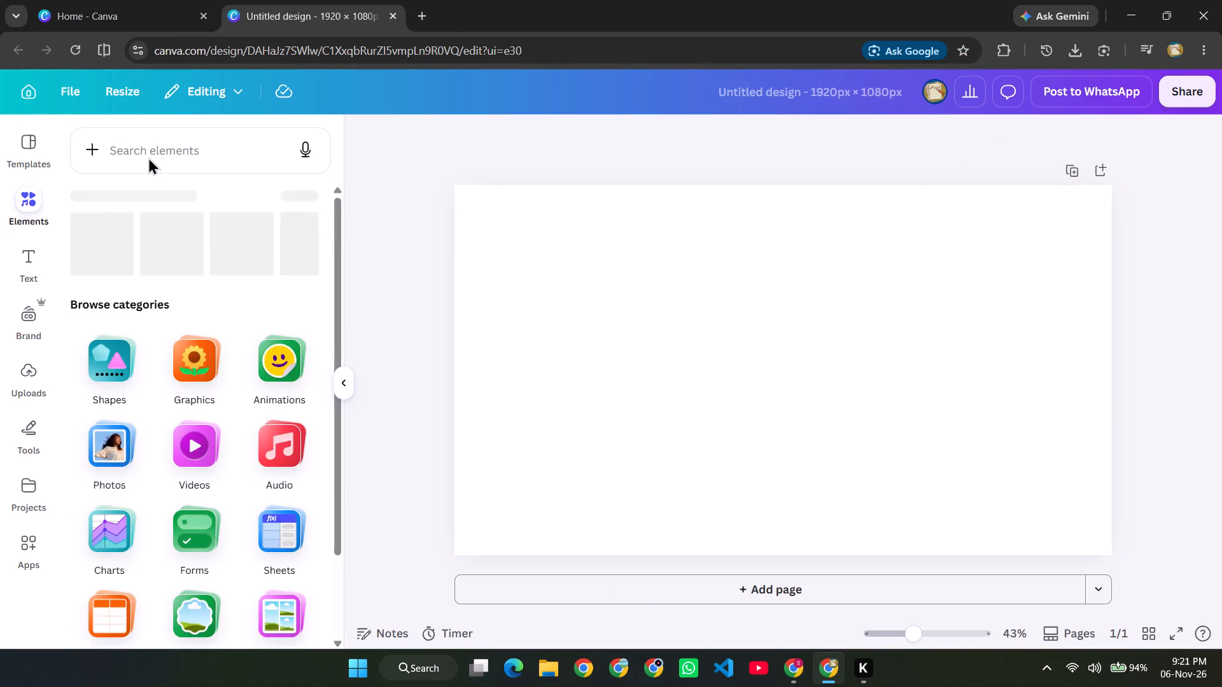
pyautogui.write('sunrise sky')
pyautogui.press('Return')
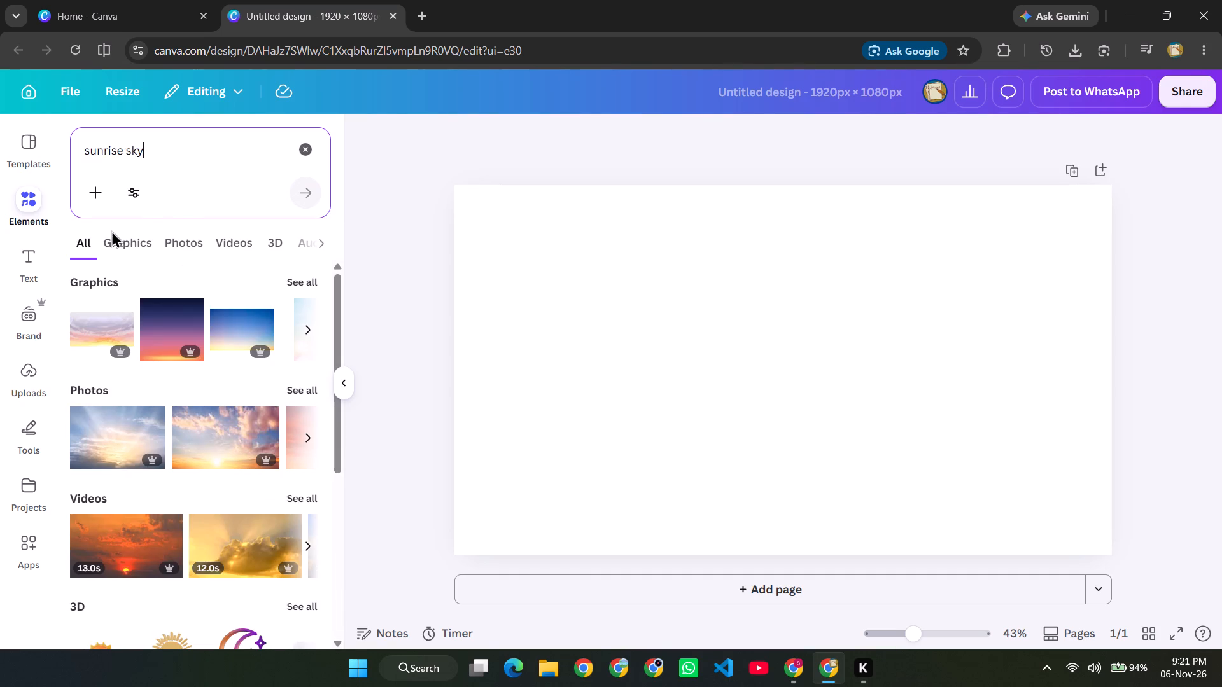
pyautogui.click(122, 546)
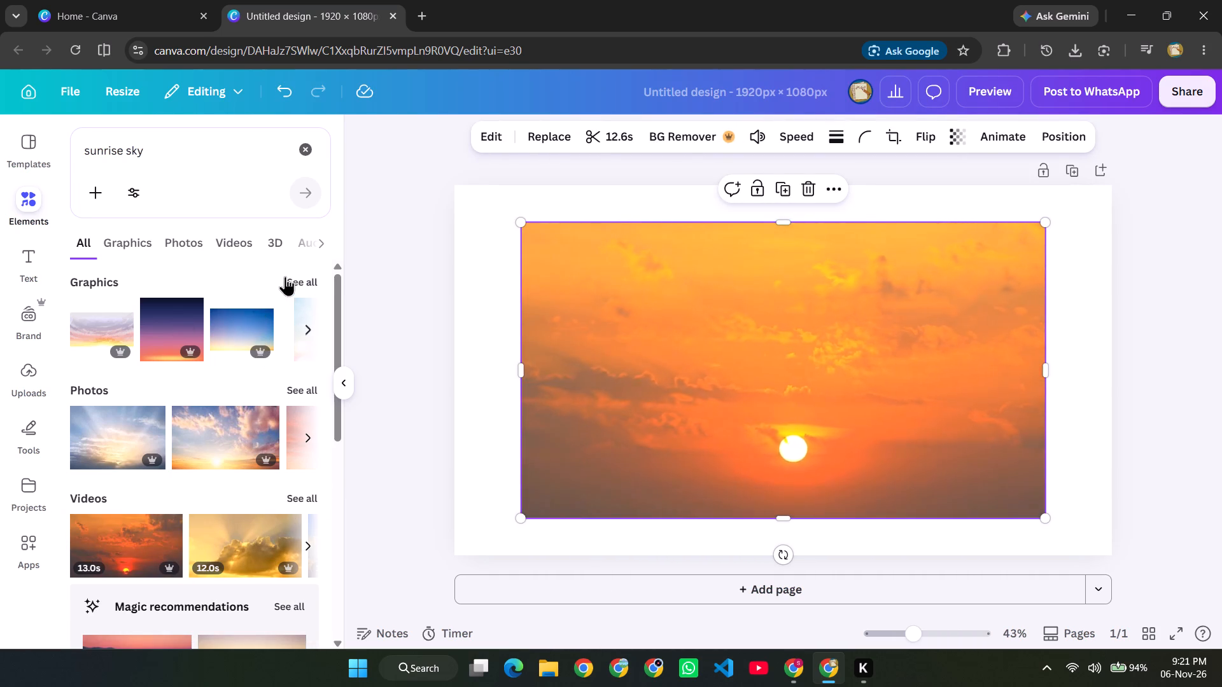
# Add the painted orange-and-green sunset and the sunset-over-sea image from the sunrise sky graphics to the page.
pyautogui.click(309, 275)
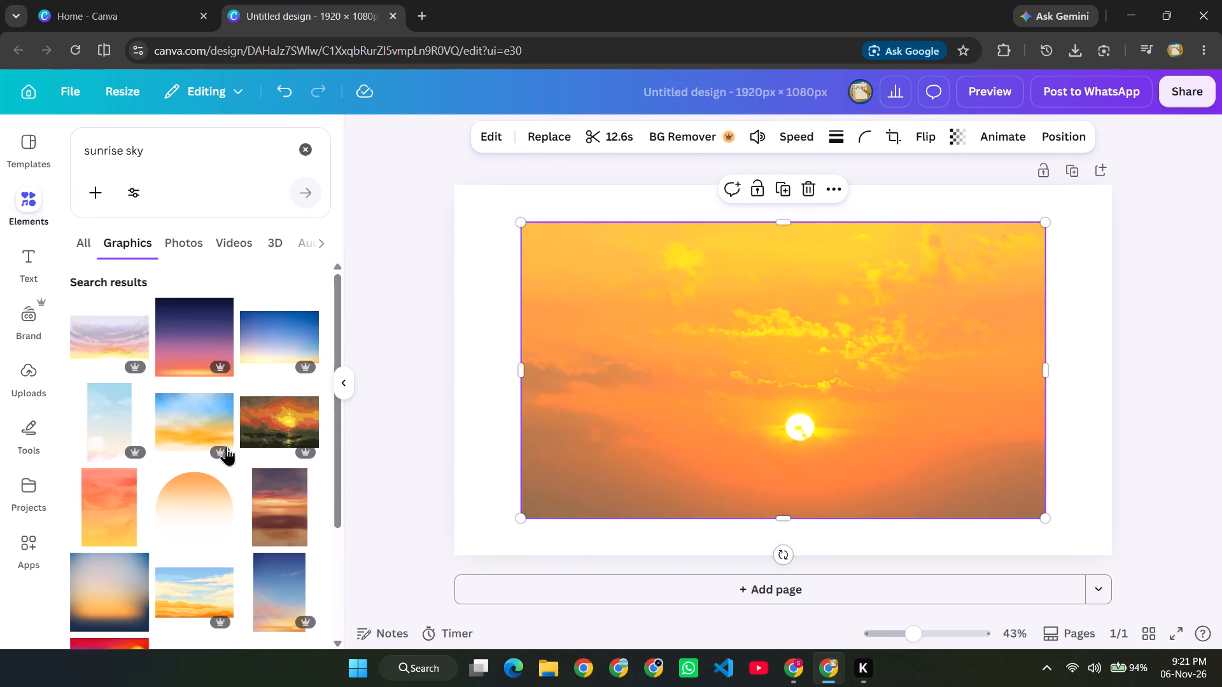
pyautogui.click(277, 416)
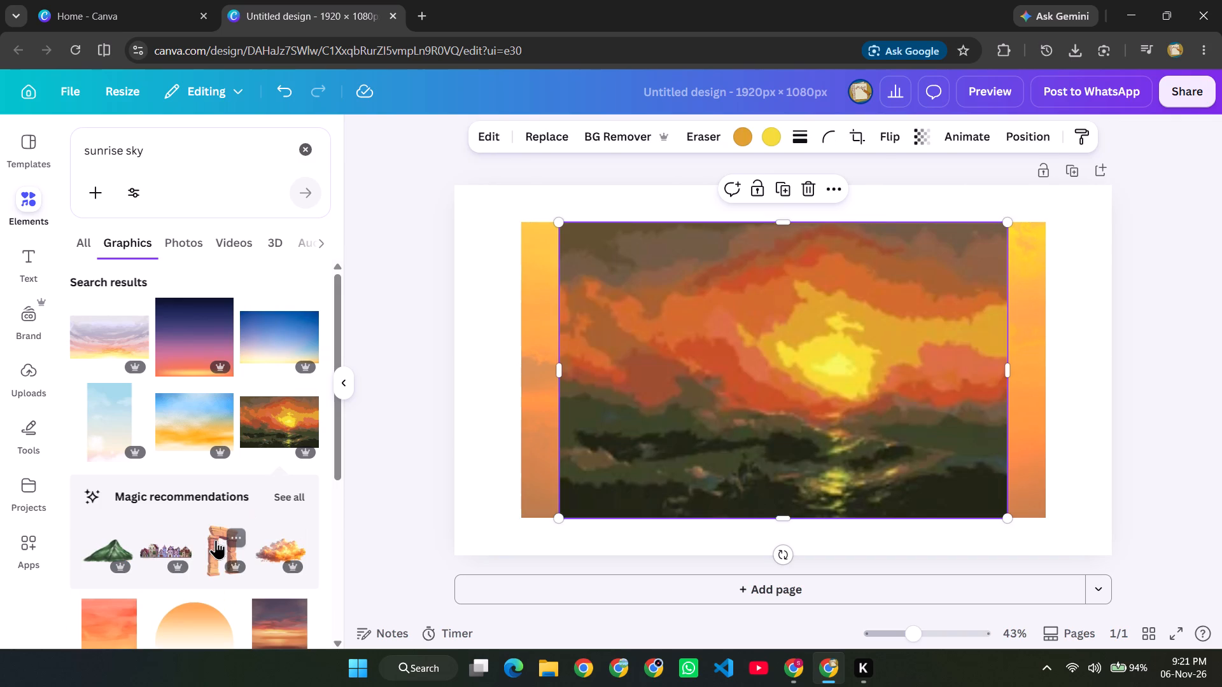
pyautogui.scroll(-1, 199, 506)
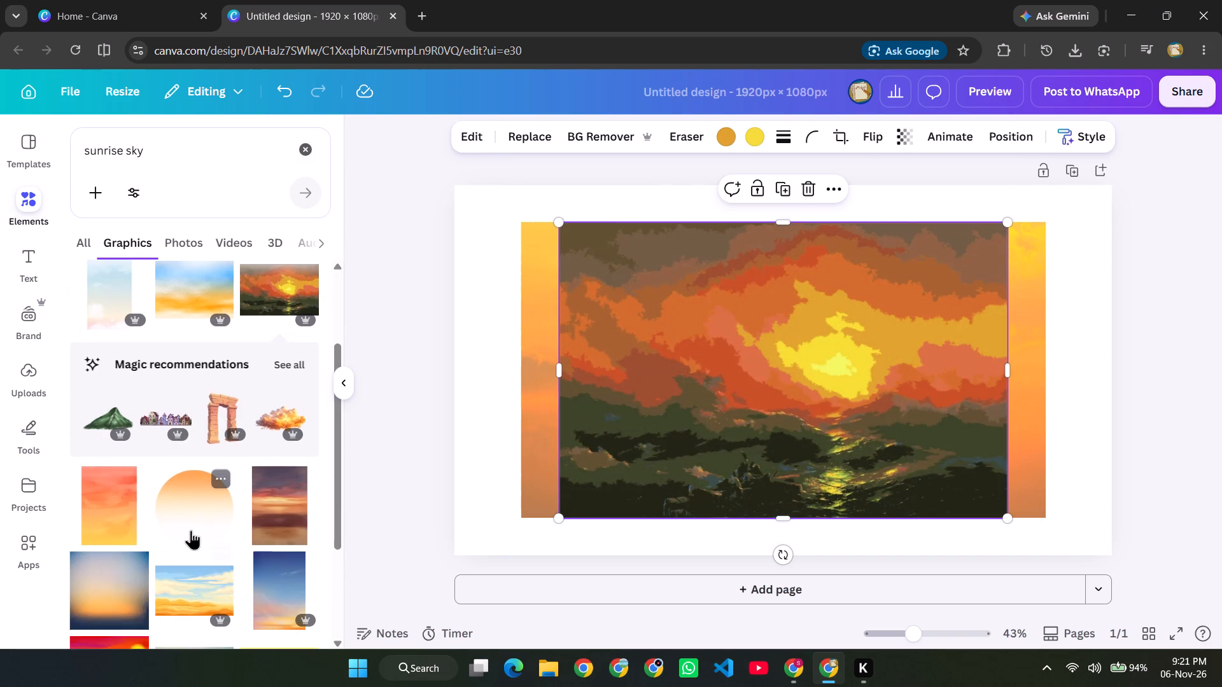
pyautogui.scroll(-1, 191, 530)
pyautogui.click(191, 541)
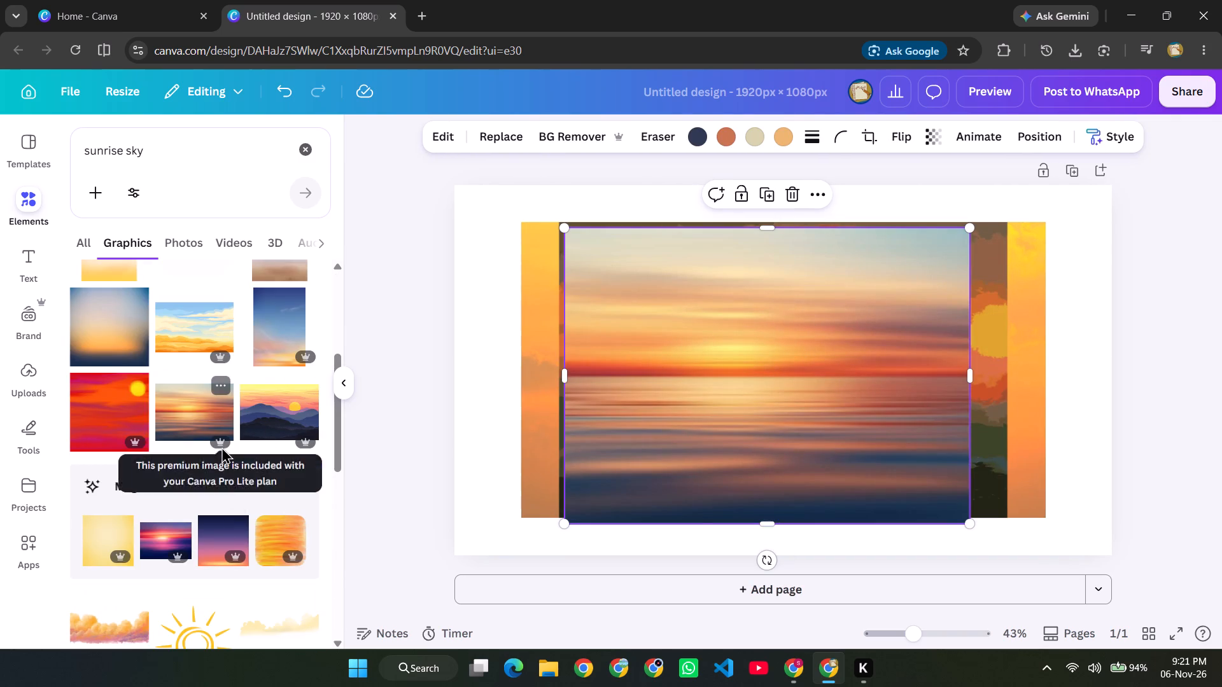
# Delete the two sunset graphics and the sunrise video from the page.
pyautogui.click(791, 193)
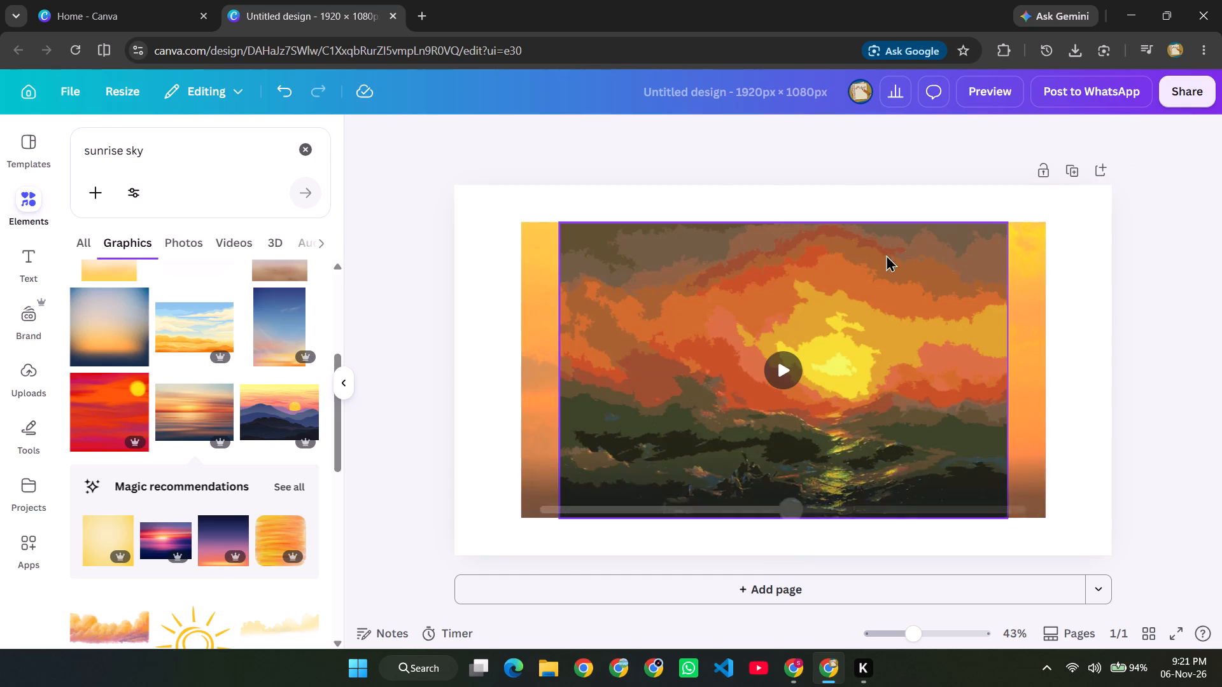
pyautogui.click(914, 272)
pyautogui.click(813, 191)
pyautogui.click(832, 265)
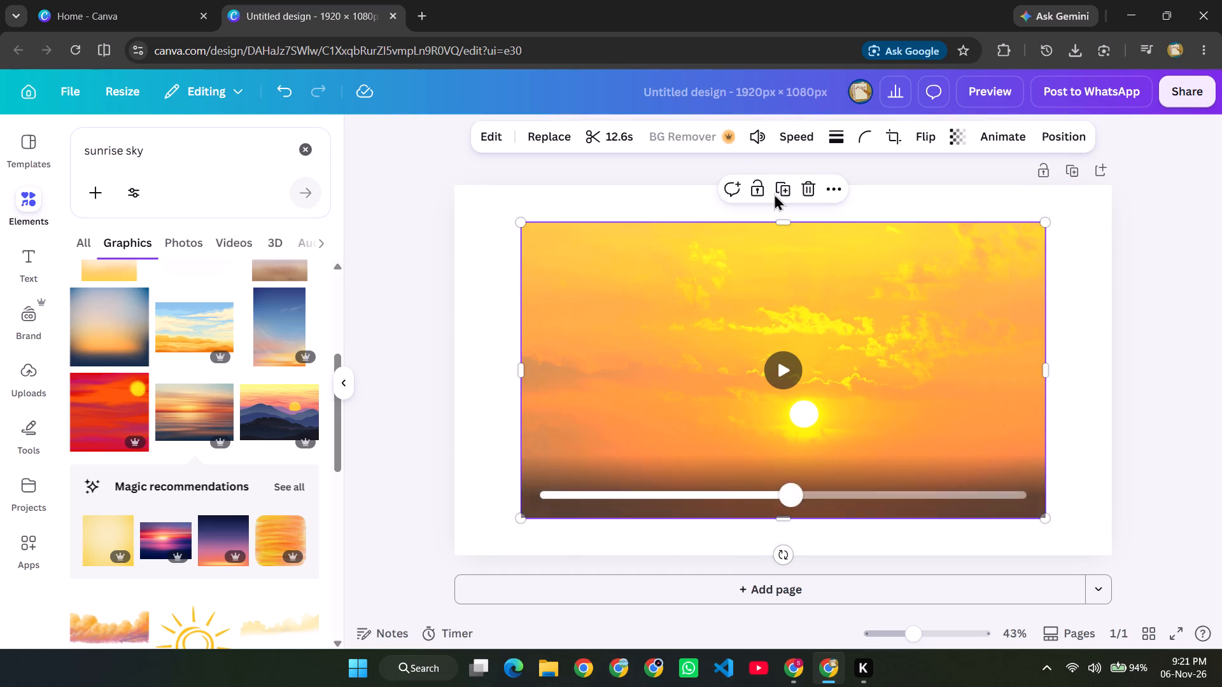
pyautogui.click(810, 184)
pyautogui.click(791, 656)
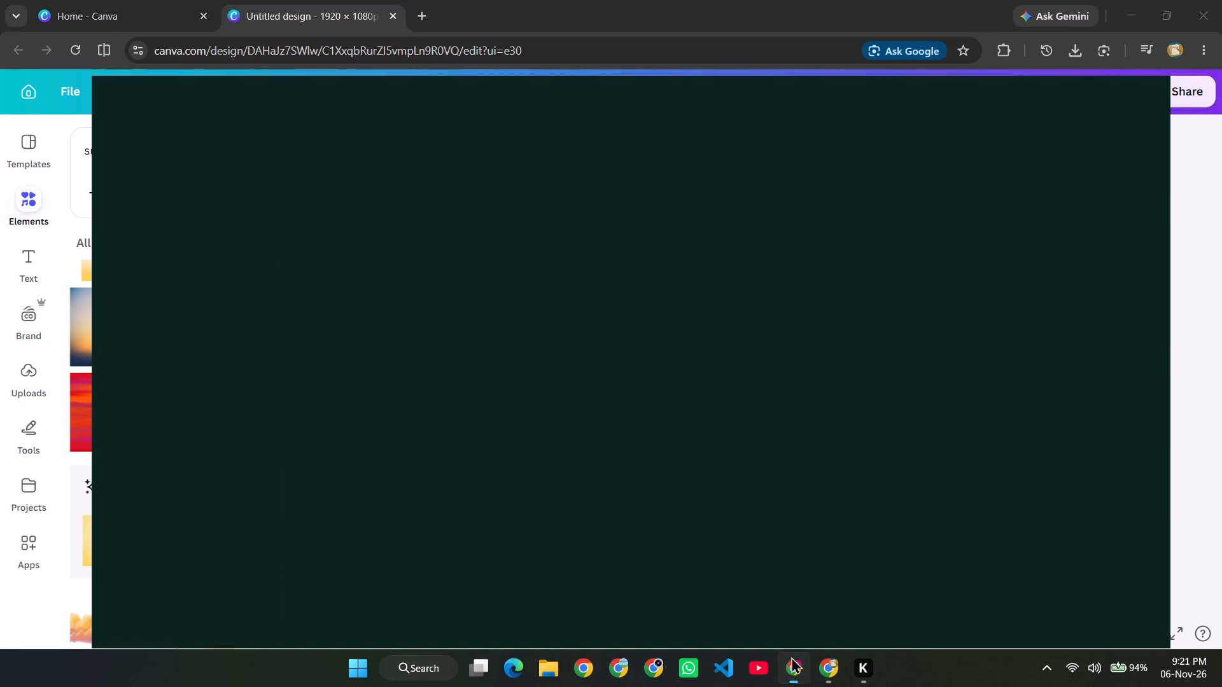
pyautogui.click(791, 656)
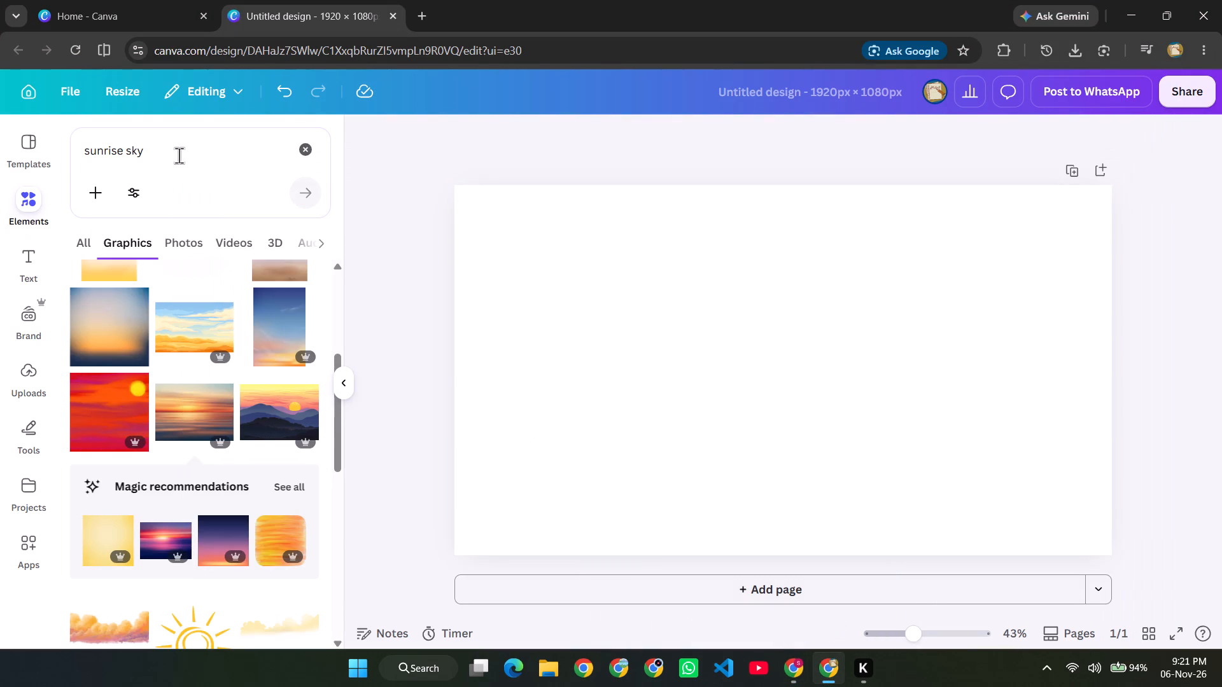
# Search the graphics for "sunset sky" and add the rough-edged purple-and-orange sunset with the dark coastline to the page.
pyautogui.click(122, 151)
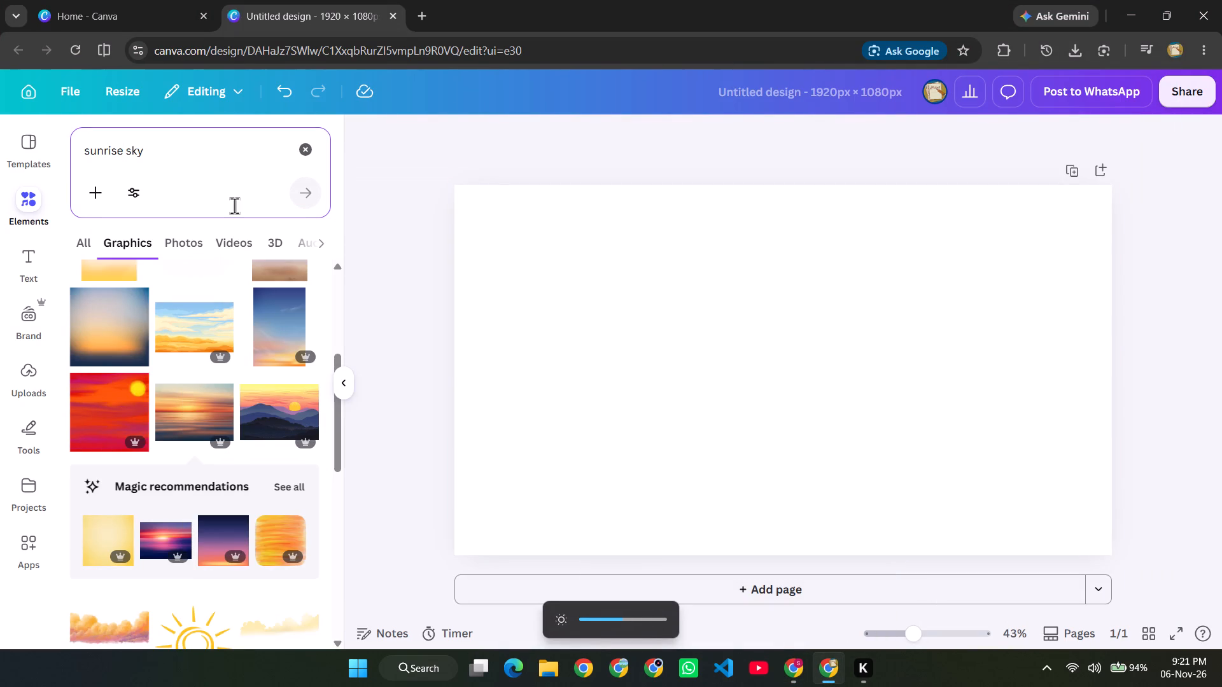
pyautogui.press('BackSpace')
pyautogui.press('BackSpace')
pyautogui.press('BackSpace')
pyautogui.press('BackSpace')
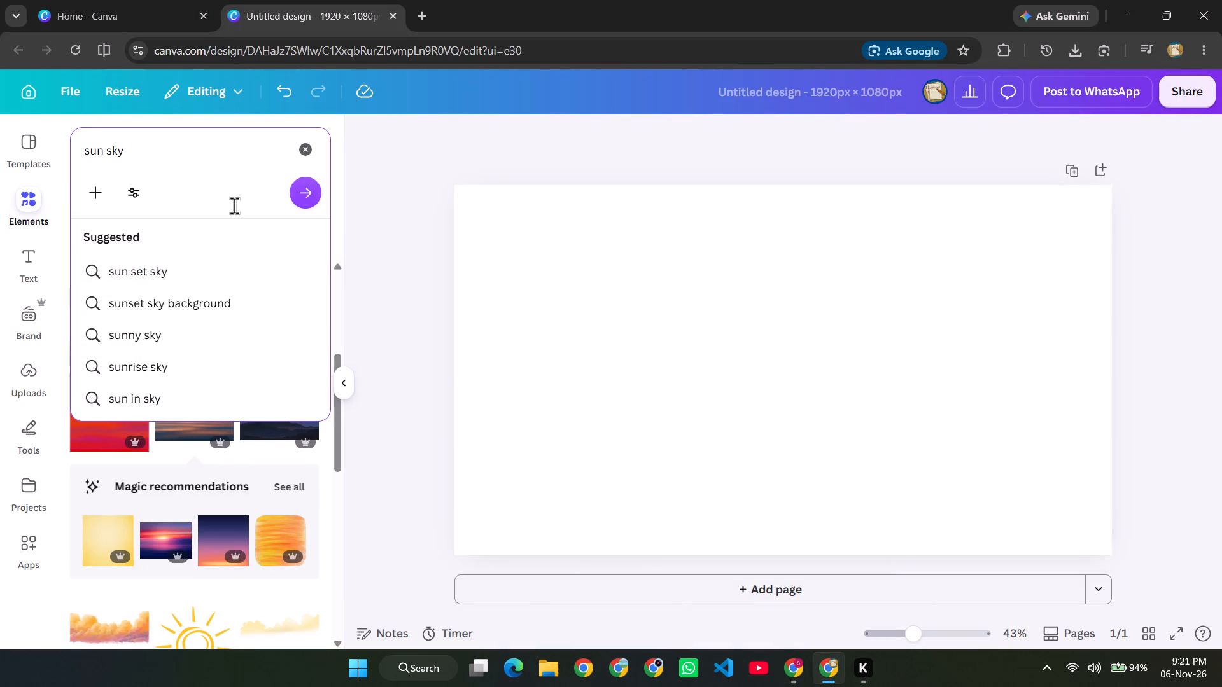
pyautogui.write('set')
pyautogui.press('Return')
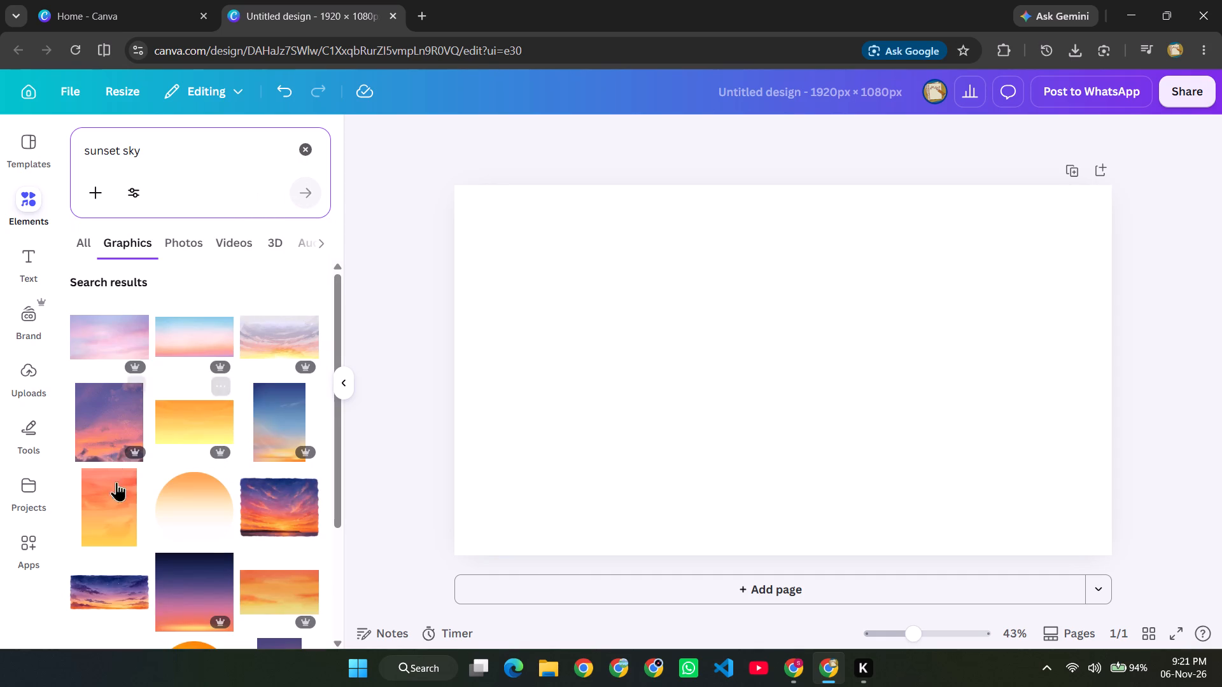
pyautogui.click(281, 495)
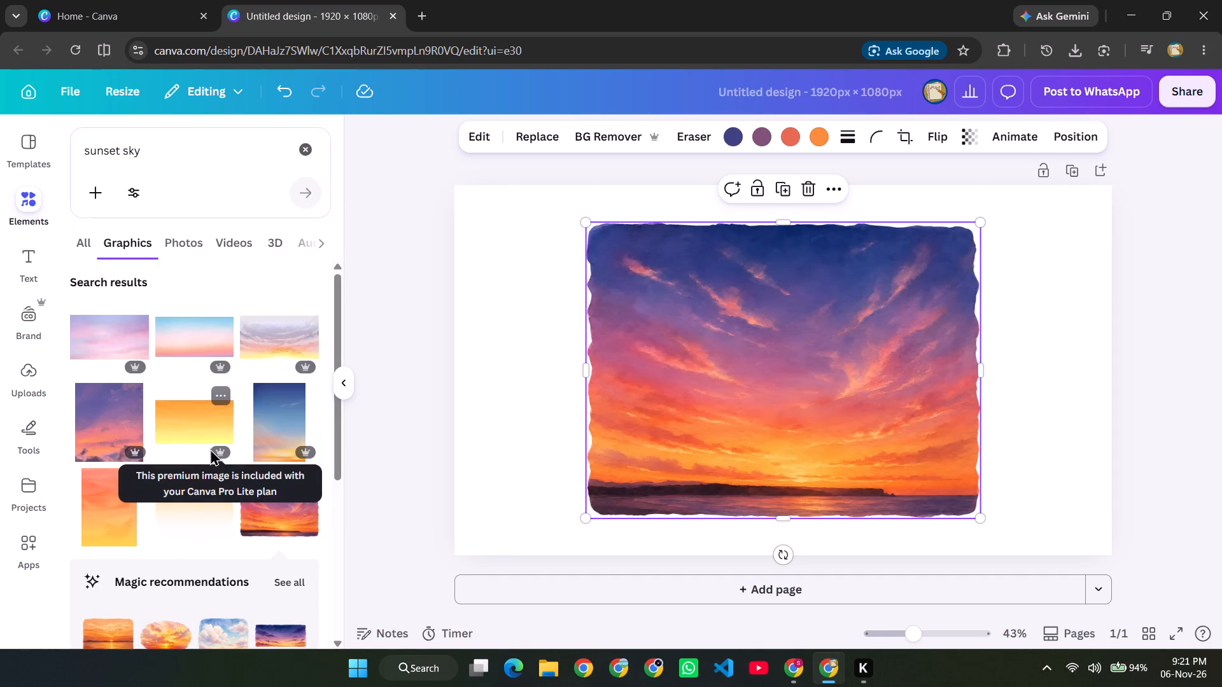
# Enlarge the sunset graphic to about 2158 px wide and position it so it covers the whole page.
pyautogui.click(725, 348)
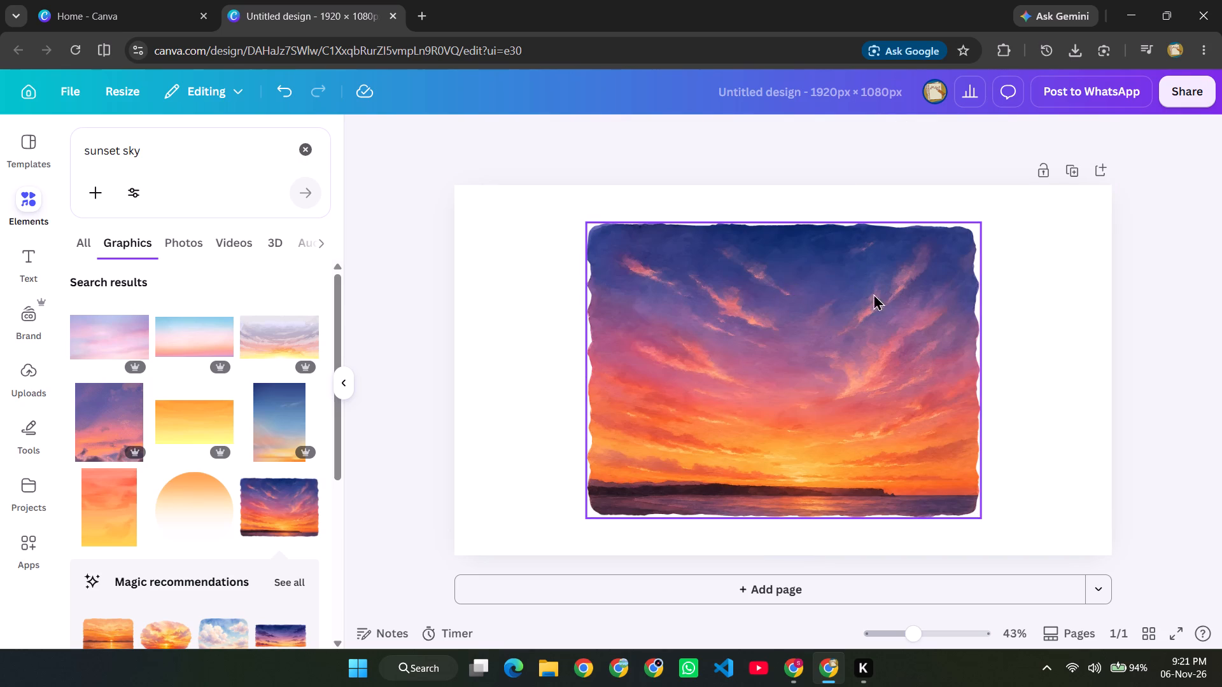
pyautogui.click(916, 396)
pyautogui.moveTo(984, 519); pyautogui.dragTo(1184, 625)
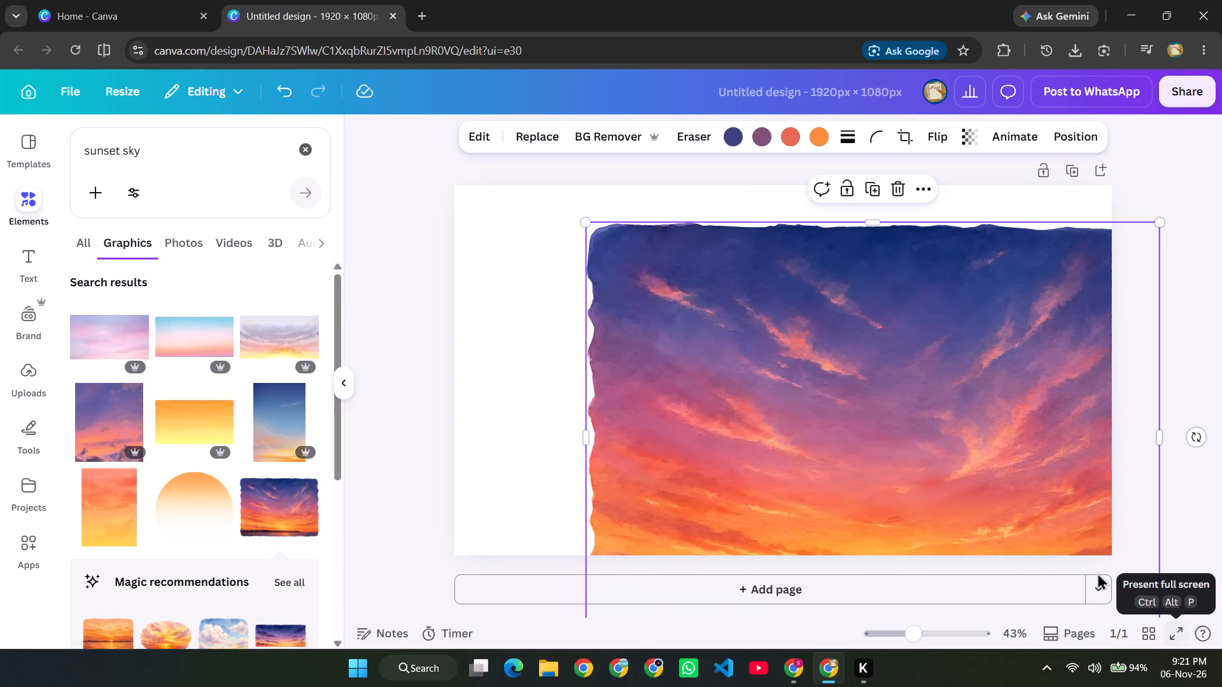
pyautogui.moveTo(586, 445); pyautogui.dragTo(508, 441)
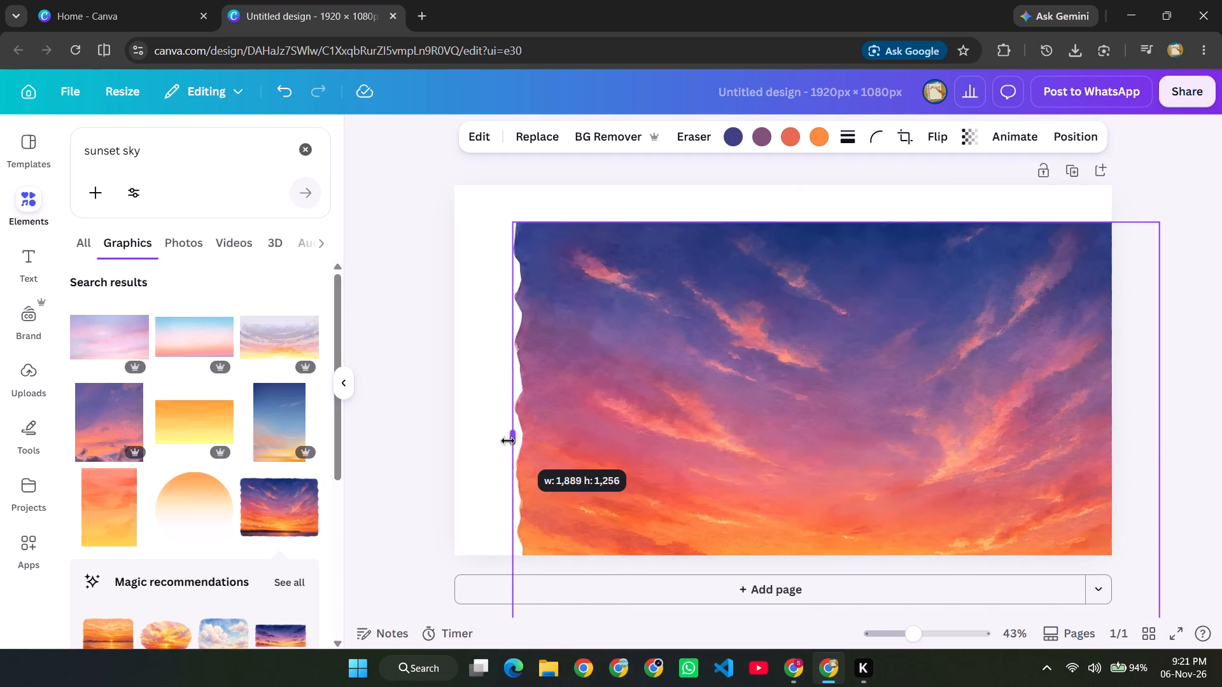
pyautogui.moveTo(508, 441); pyautogui.dragTo(420, 452)
pyautogui.moveTo(848, 459); pyautogui.dragTo(846, 361)
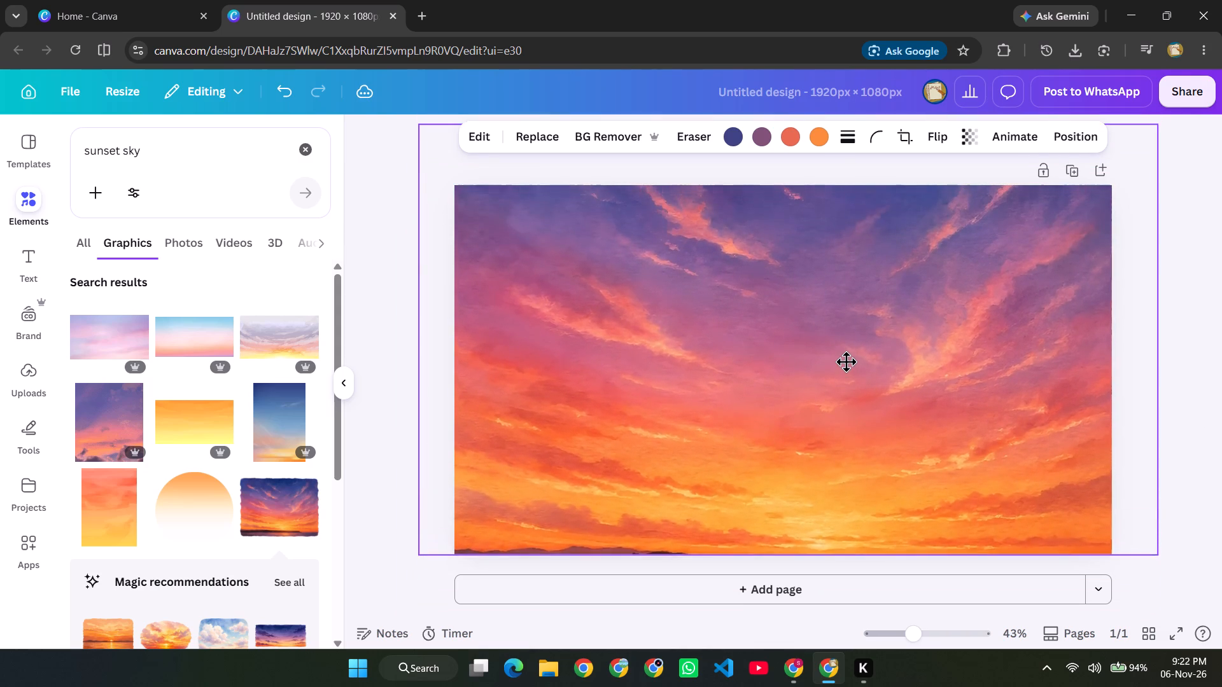
pyautogui.moveTo(846, 361); pyautogui.dragTo(846, 372)
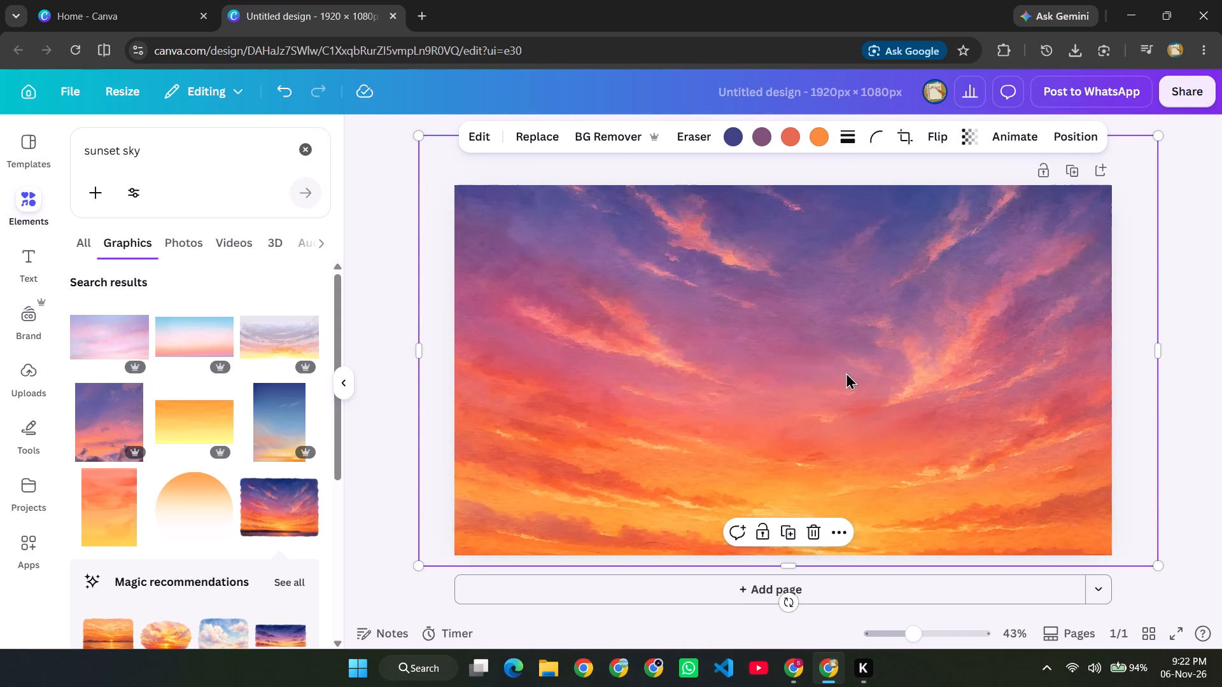
pyautogui.click(398, 250)
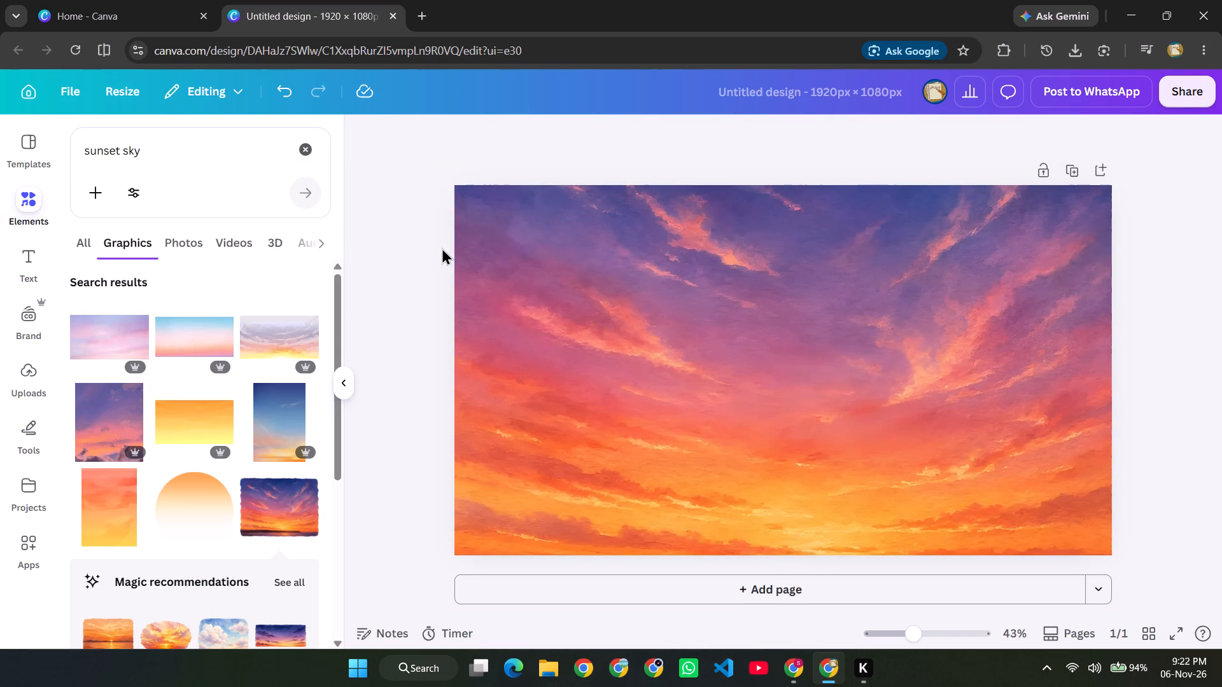
# Move the sunset graphic upward and stretch its height down past the page's lower edge, keeping the coastline and sea in view.
pyautogui.click(714, 401)
pyautogui.moveTo(762, 419); pyautogui.dragTo(759, 363)
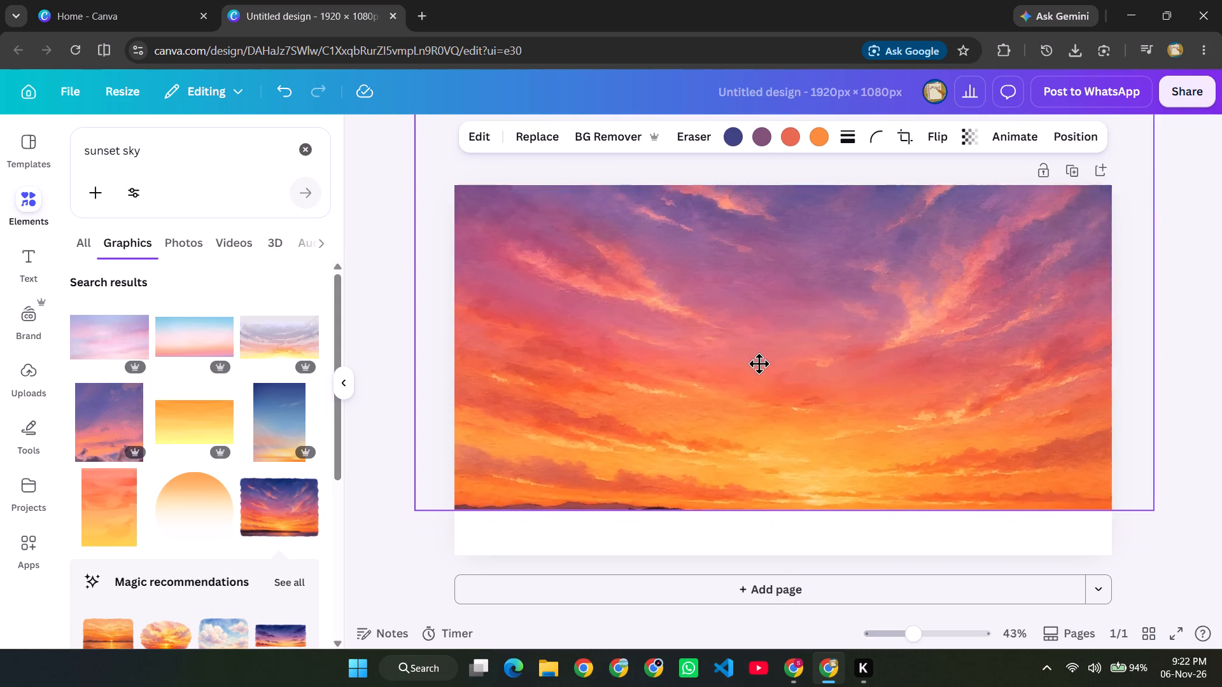
pyautogui.moveTo(759, 363); pyautogui.dragTo(774, 249)
pyautogui.moveTo(803, 396); pyautogui.dragTo(797, 460)
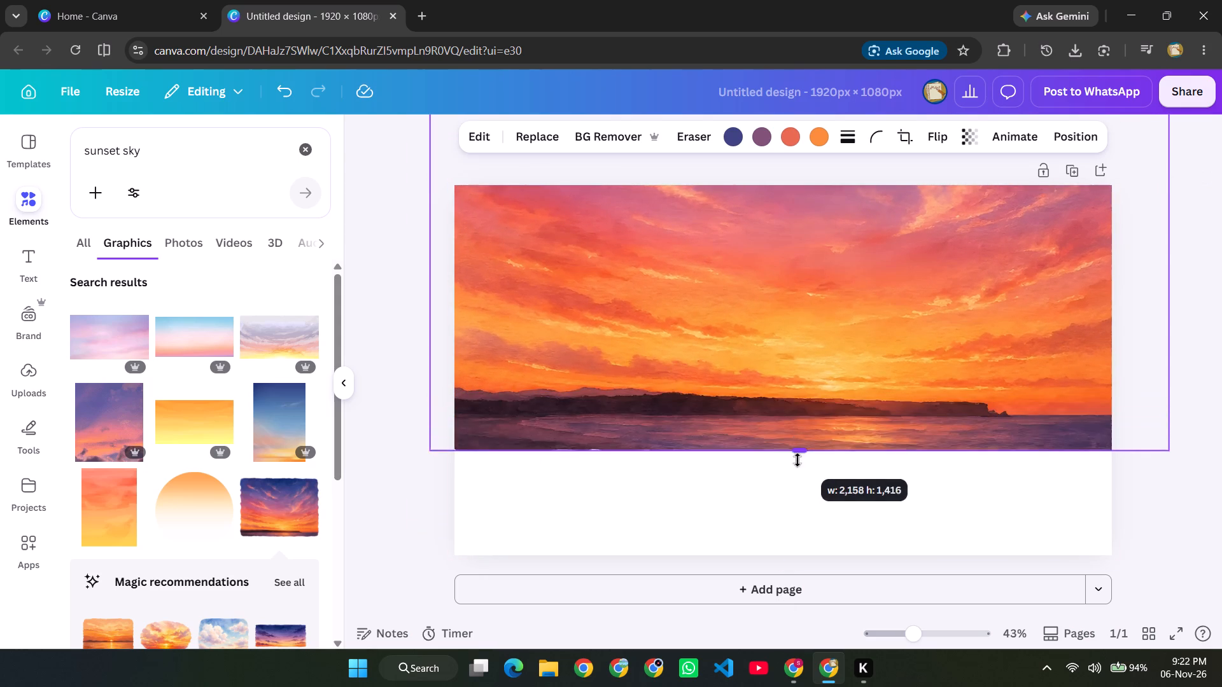
pyautogui.moveTo(797, 460); pyautogui.dragTo(830, 571)
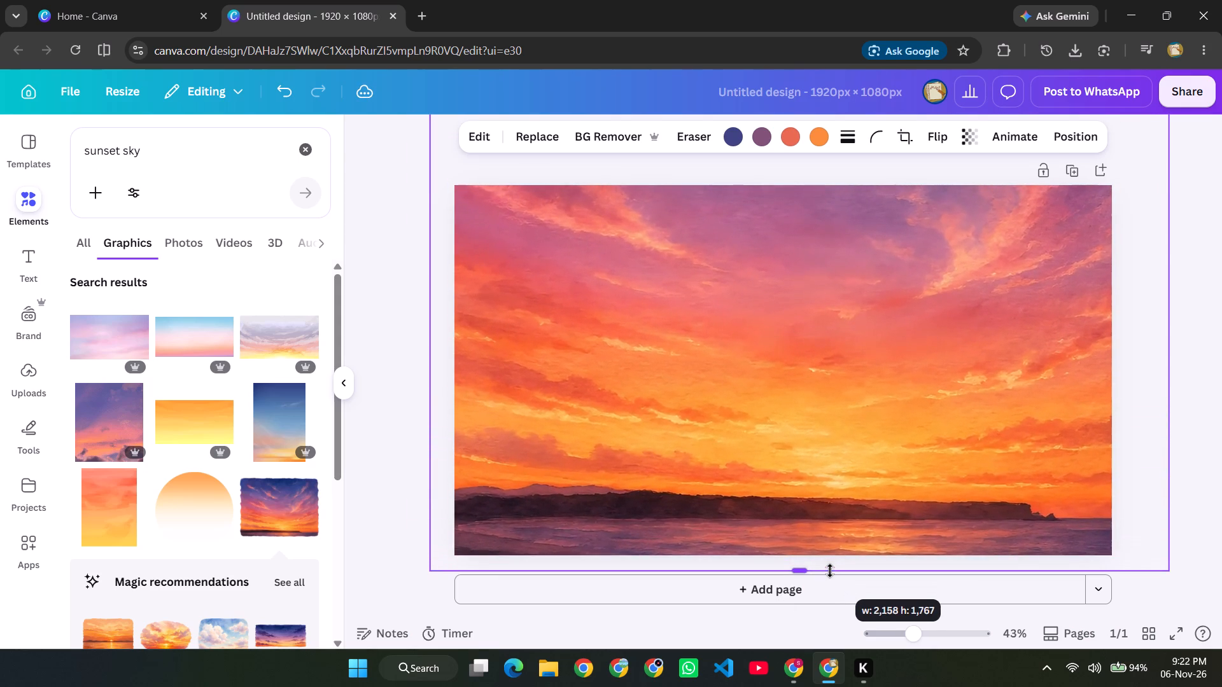
pyautogui.moveTo(830, 571); pyautogui.dragTo(830, 564)
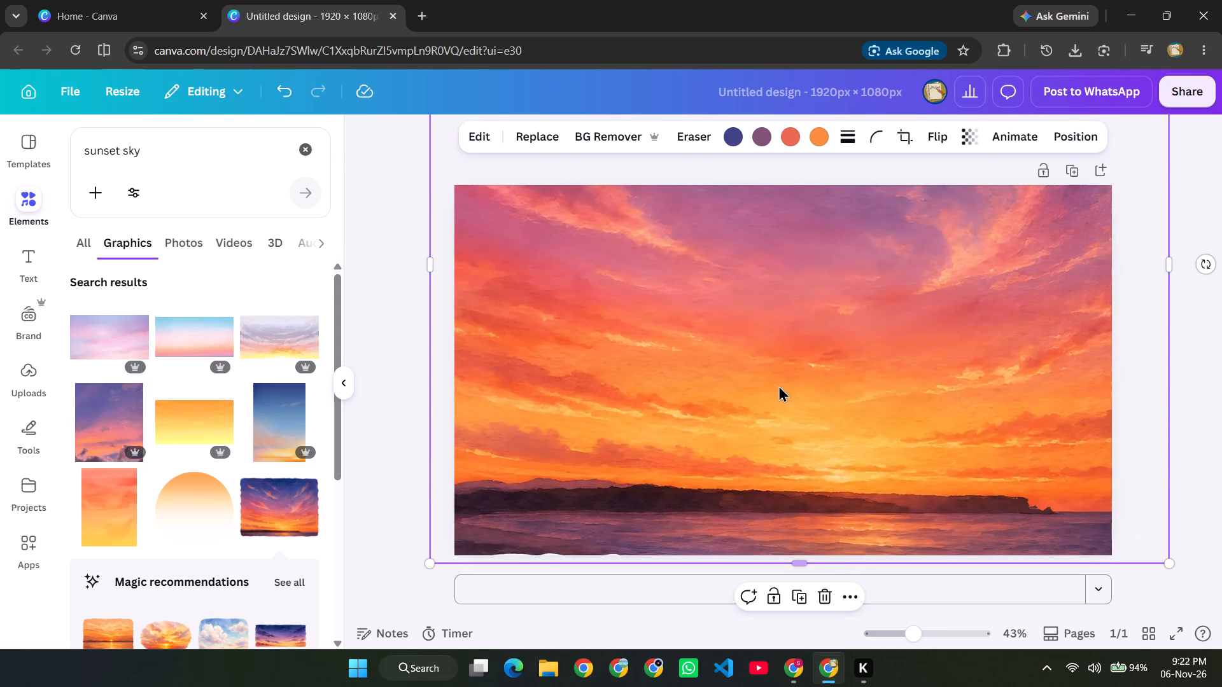
pyautogui.click(423, 394)
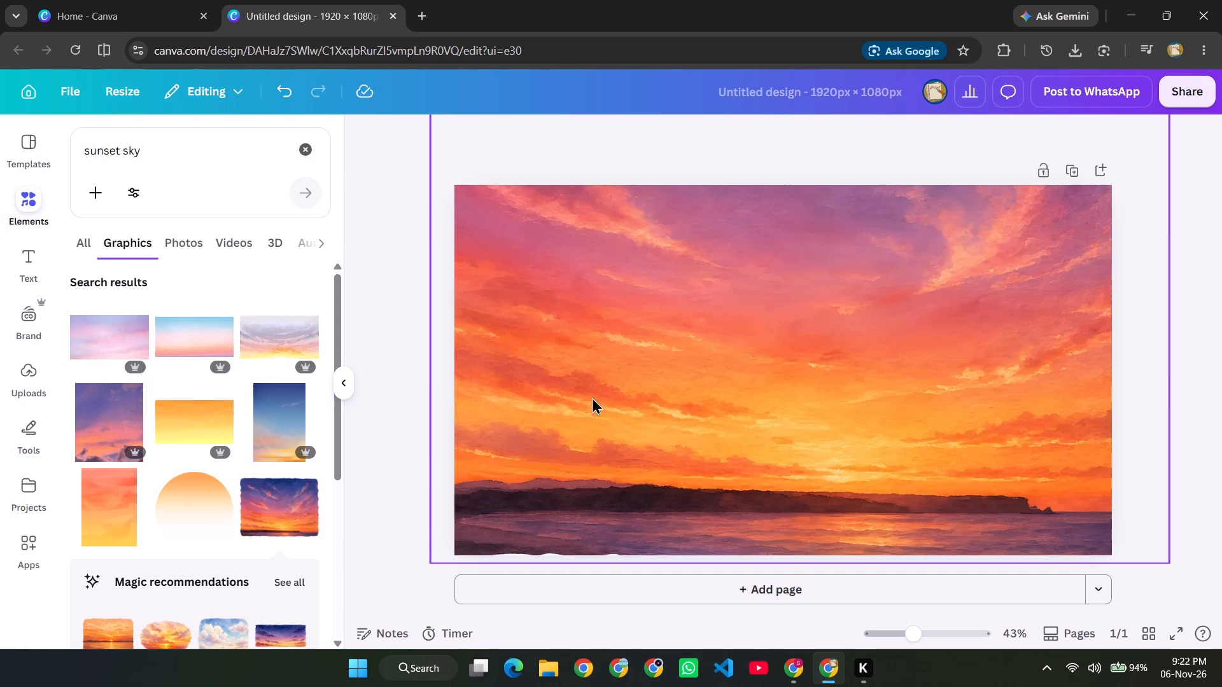
# Search the graphics for "ground" and look through the results for a suitable ground element.
pyautogui.click(306, 149)
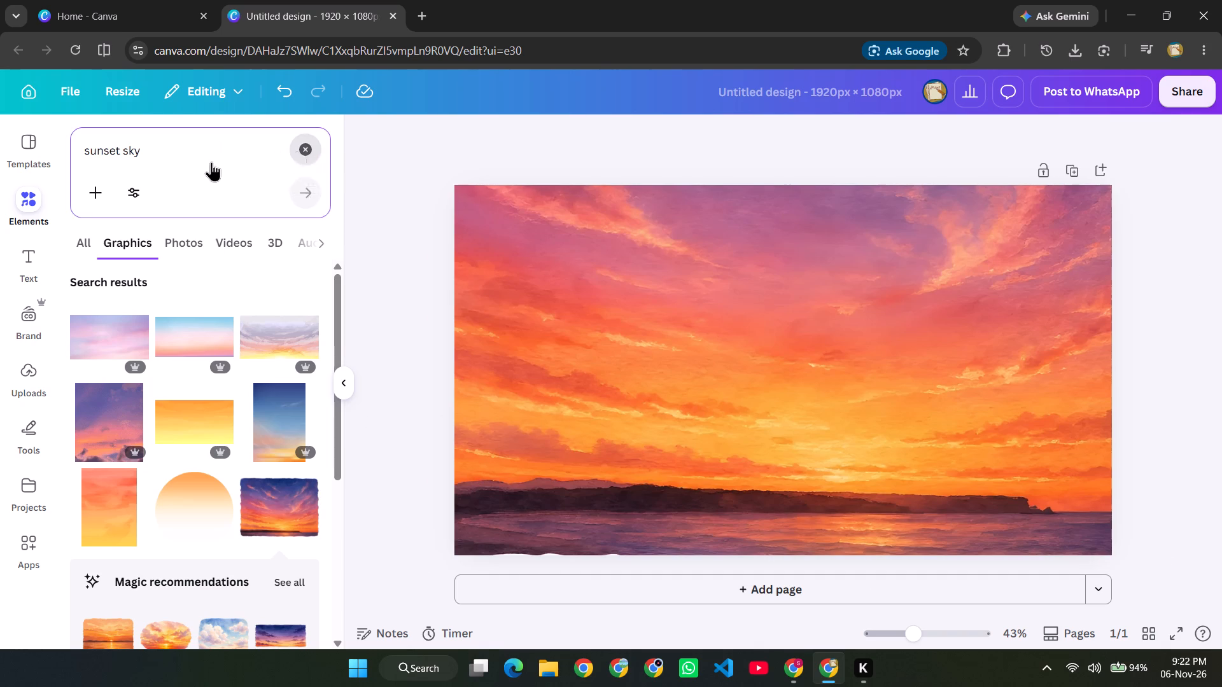
pyautogui.write('ground')
pyautogui.press('Return')
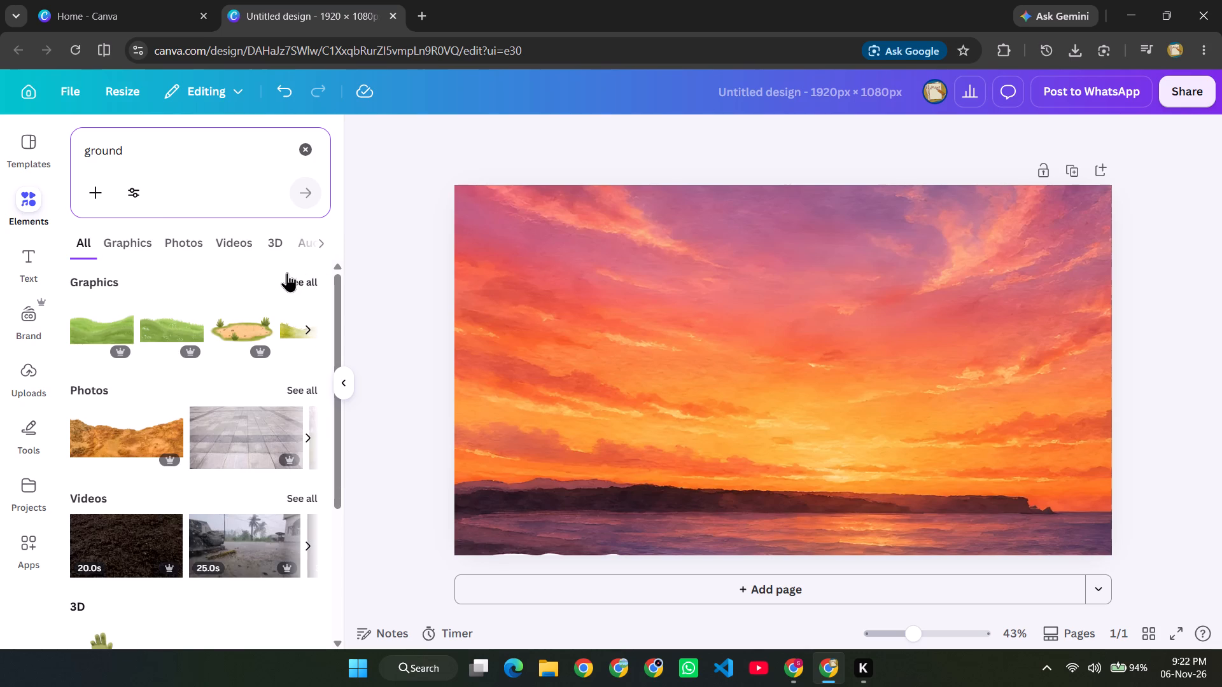
pyautogui.click(300, 277)
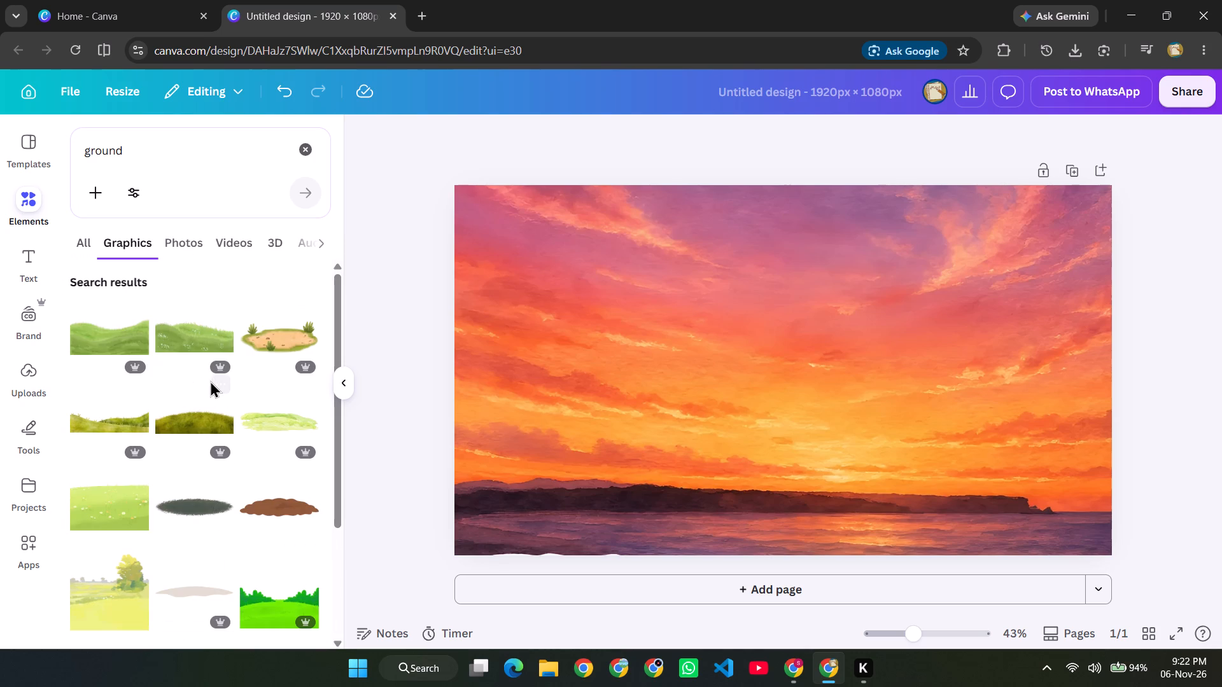
pyautogui.scroll(-1, 168, 523)
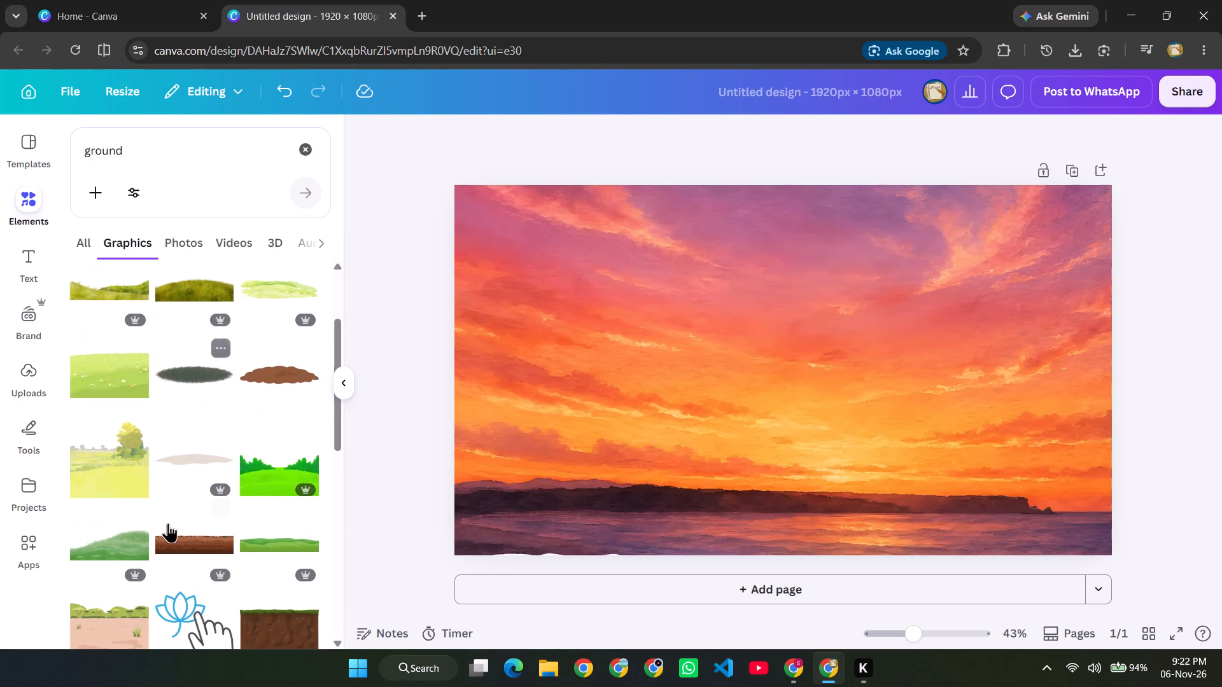
pyautogui.scroll(-3, 188, 505)
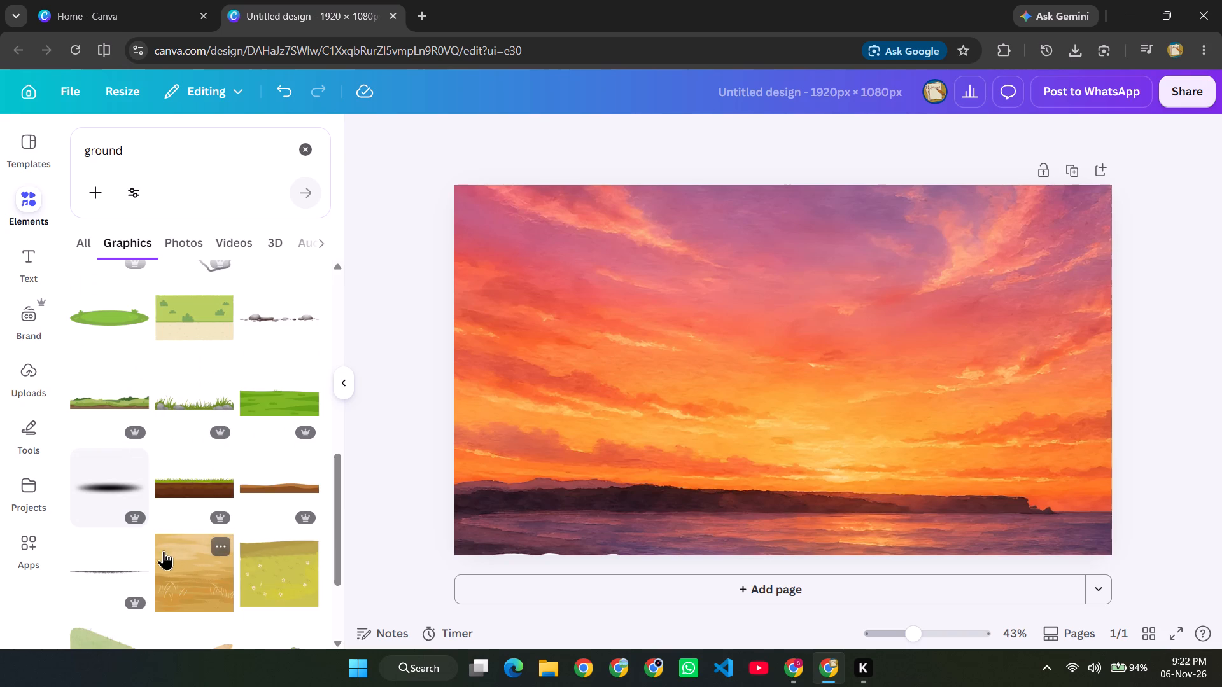
pyautogui.scroll(-4, 191, 519)
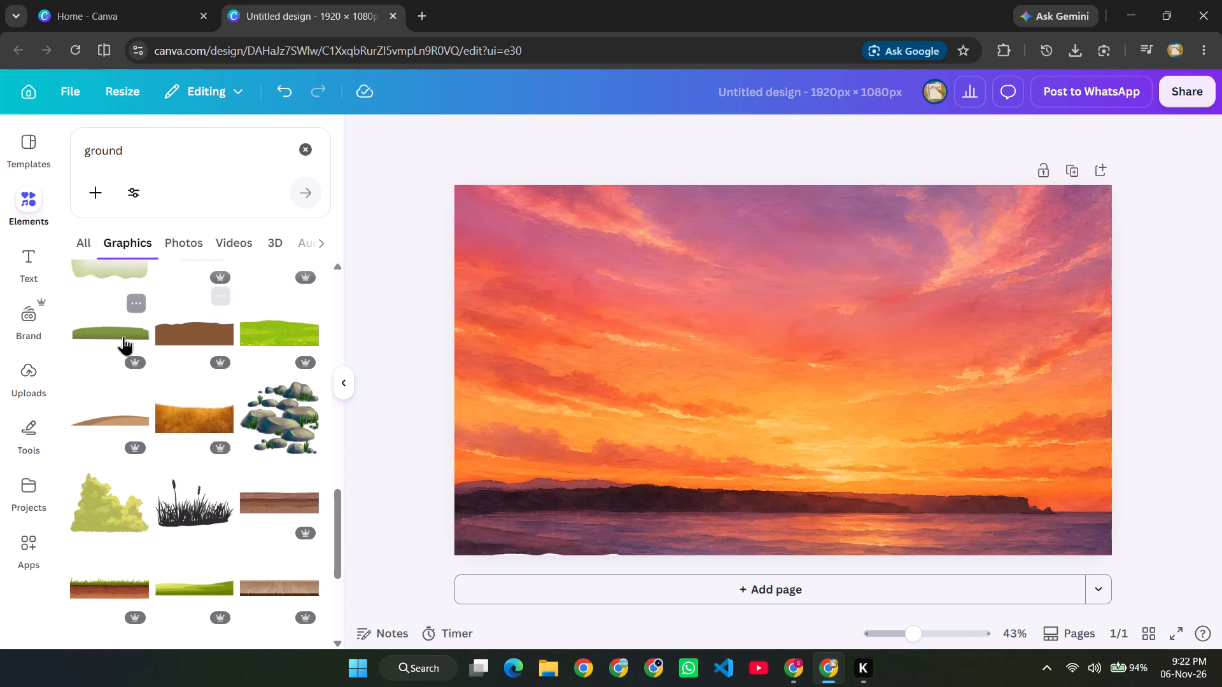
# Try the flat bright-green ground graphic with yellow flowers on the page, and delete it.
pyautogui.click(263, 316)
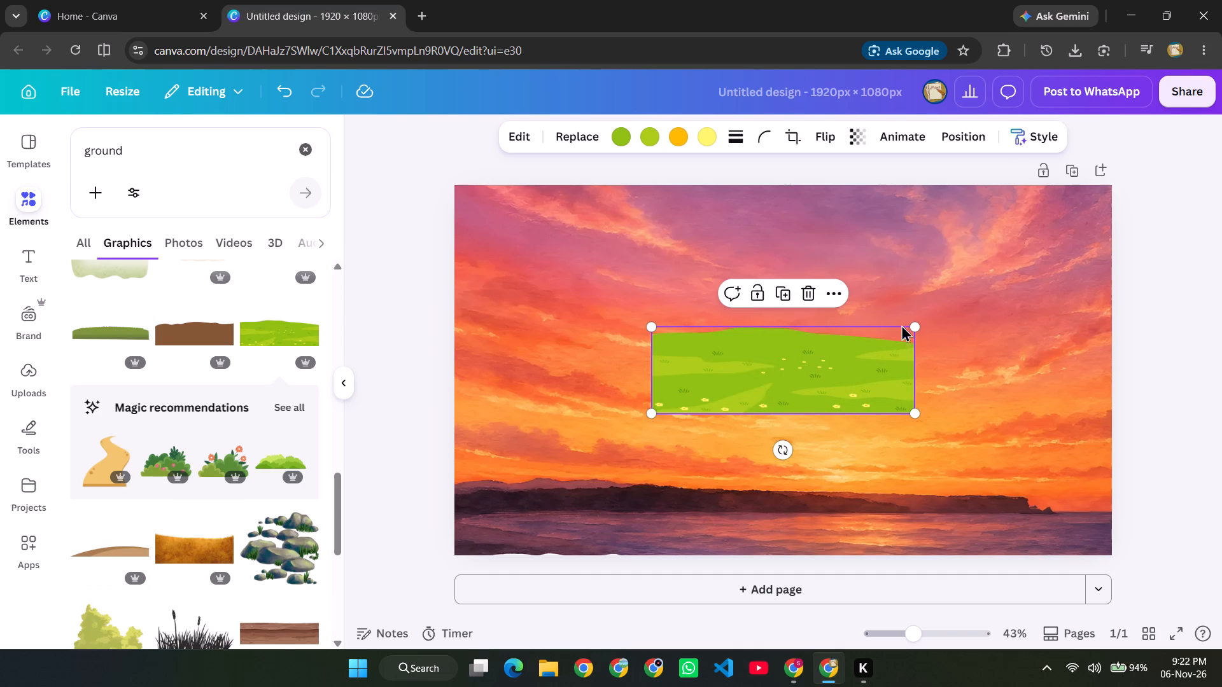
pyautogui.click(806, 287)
# Add the green grassy hill graphic with small white flowers to the page from the "ground" results.
pyautogui.scroll(13, 267, 439)
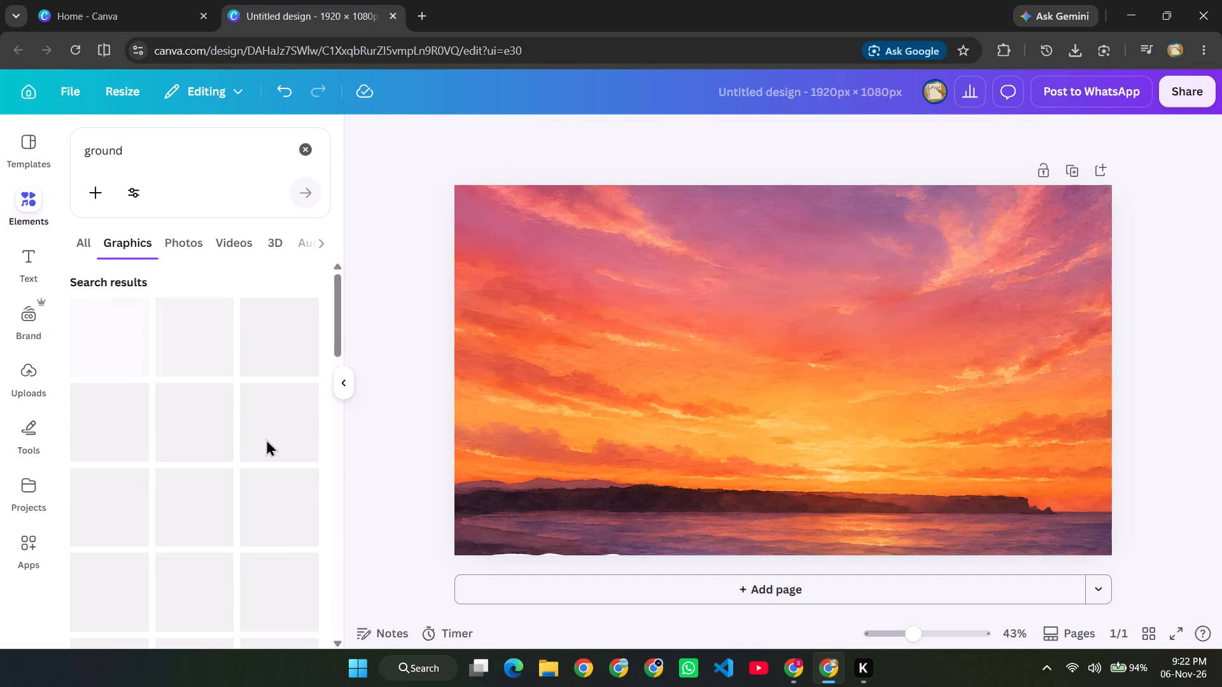
pyautogui.scroll(2, 266, 439)
pyautogui.click(205, 317)
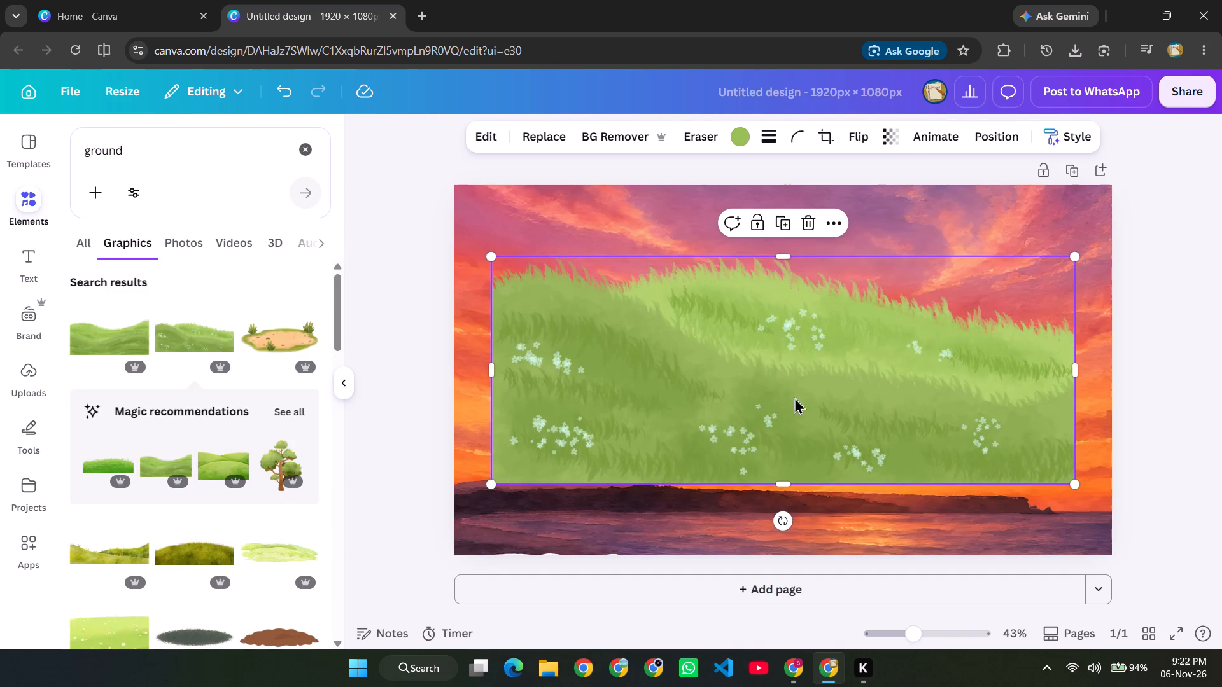
# Stretch the grassy hill to about 1983 px wide and place it across the lower part of the page, extending past the bottom edge.
pyautogui.moveTo(1072, 371); pyautogui.dragTo(1127, 365)
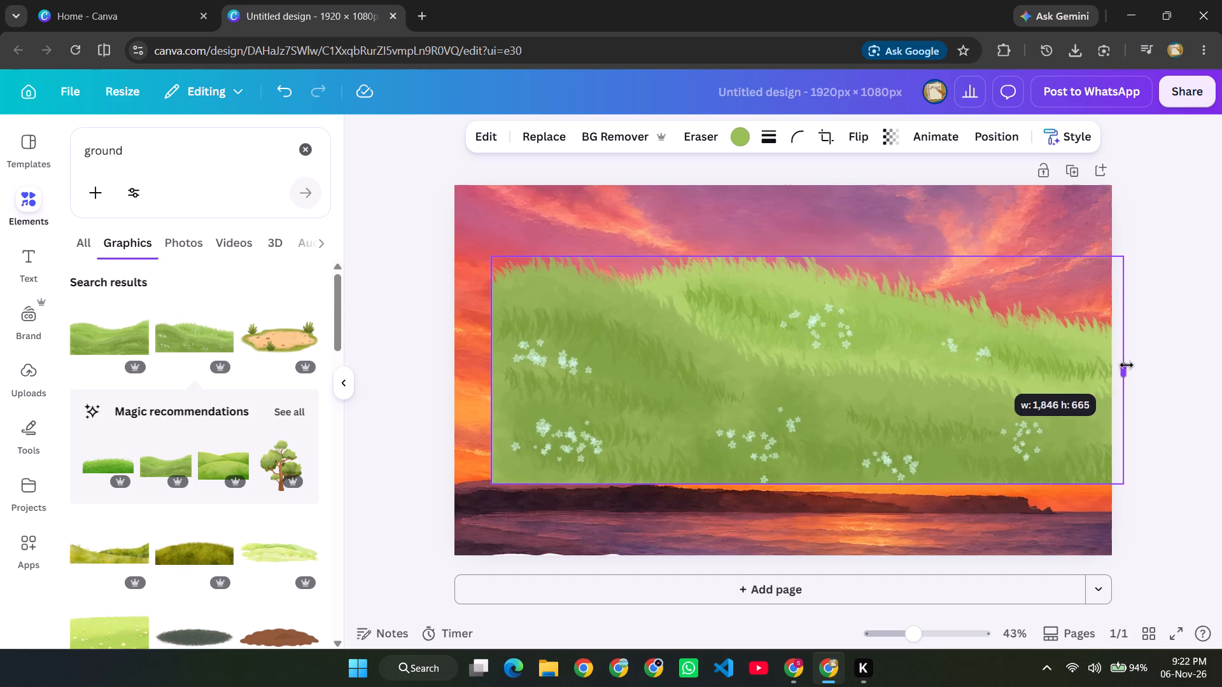
pyautogui.moveTo(1127, 365); pyautogui.dragTo(1124, 365)
pyautogui.moveTo(491, 369); pyautogui.dragTo(446, 378)
pyautogui.moveTo(809, 342); pyautogui.dragTo(814, 546)
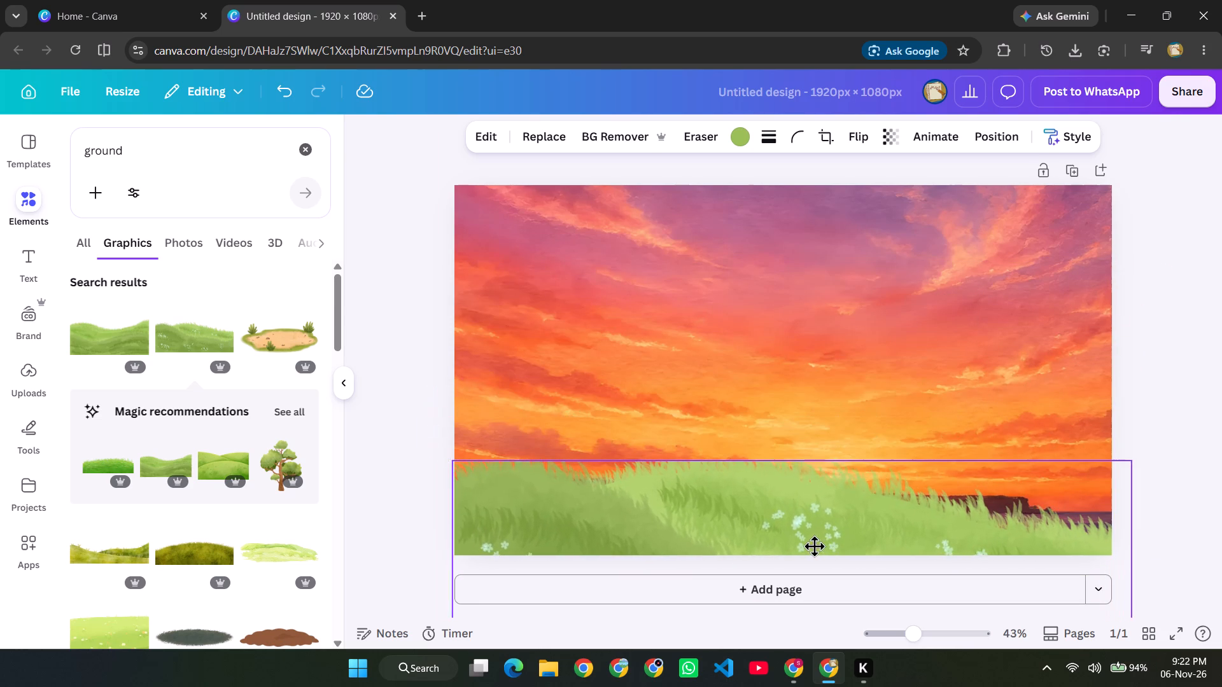
pyautogui.moveTo(814, 546); pyautogui.dragTo(816, 528)
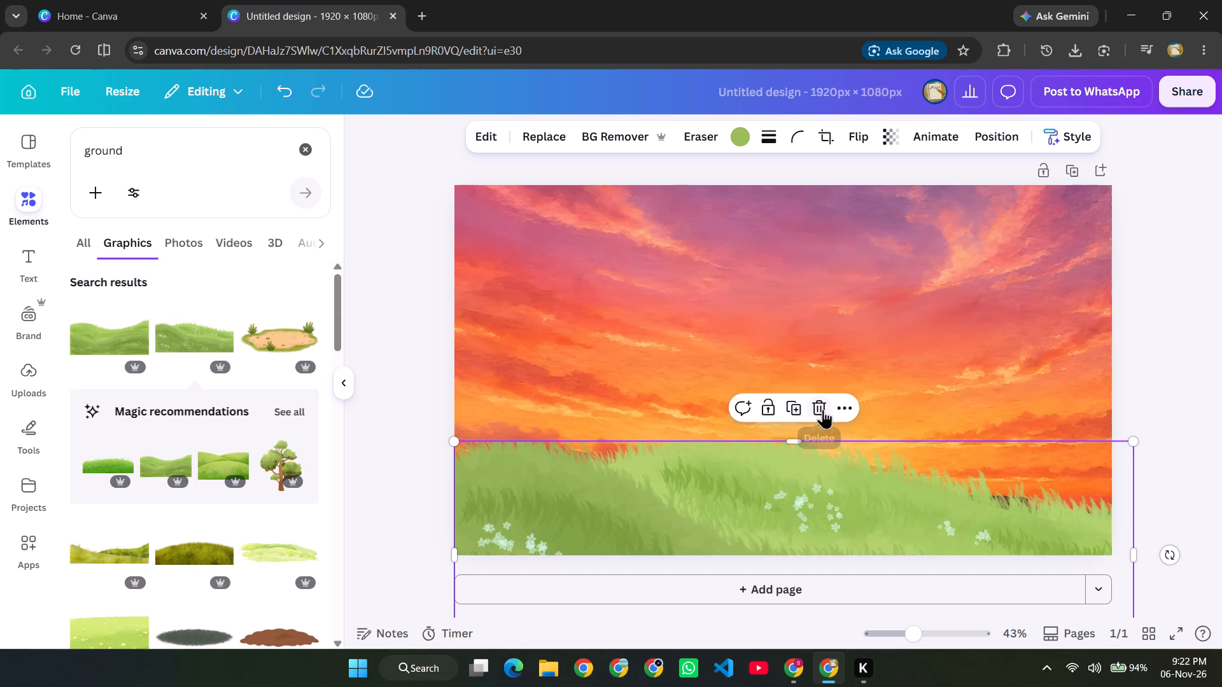
# Recolour the grassy hill with the default solid black.
pyautogui.click(739, 131)
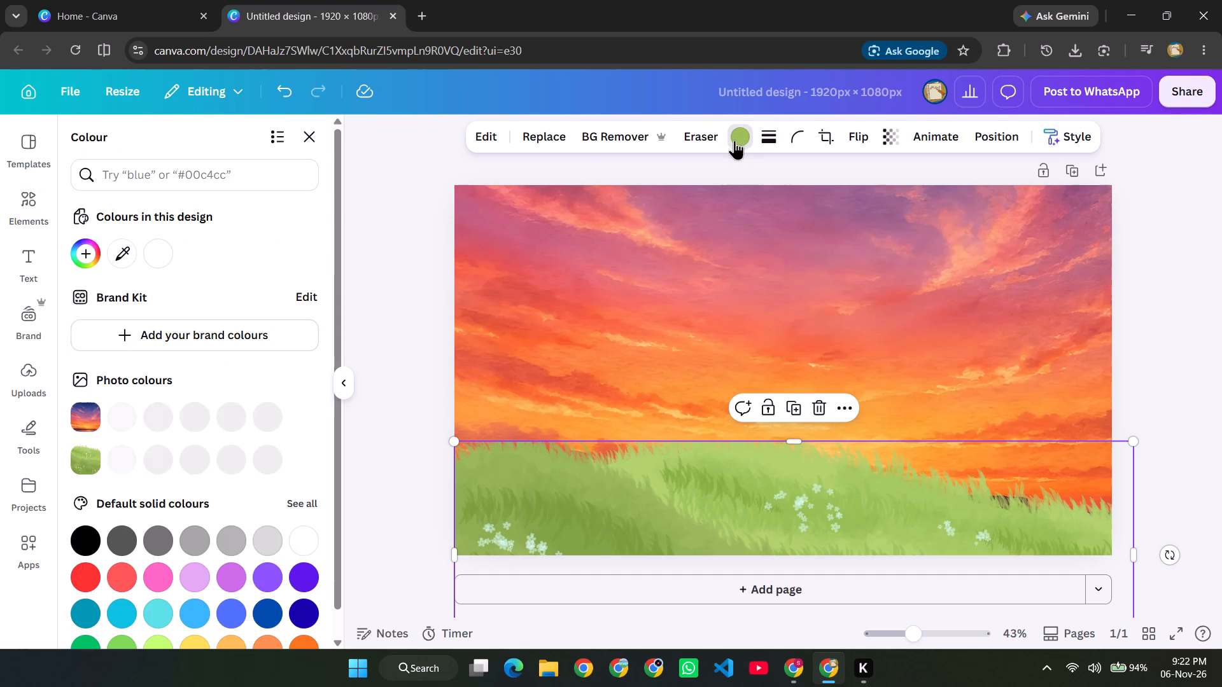
pyautogui.click(88, 542)
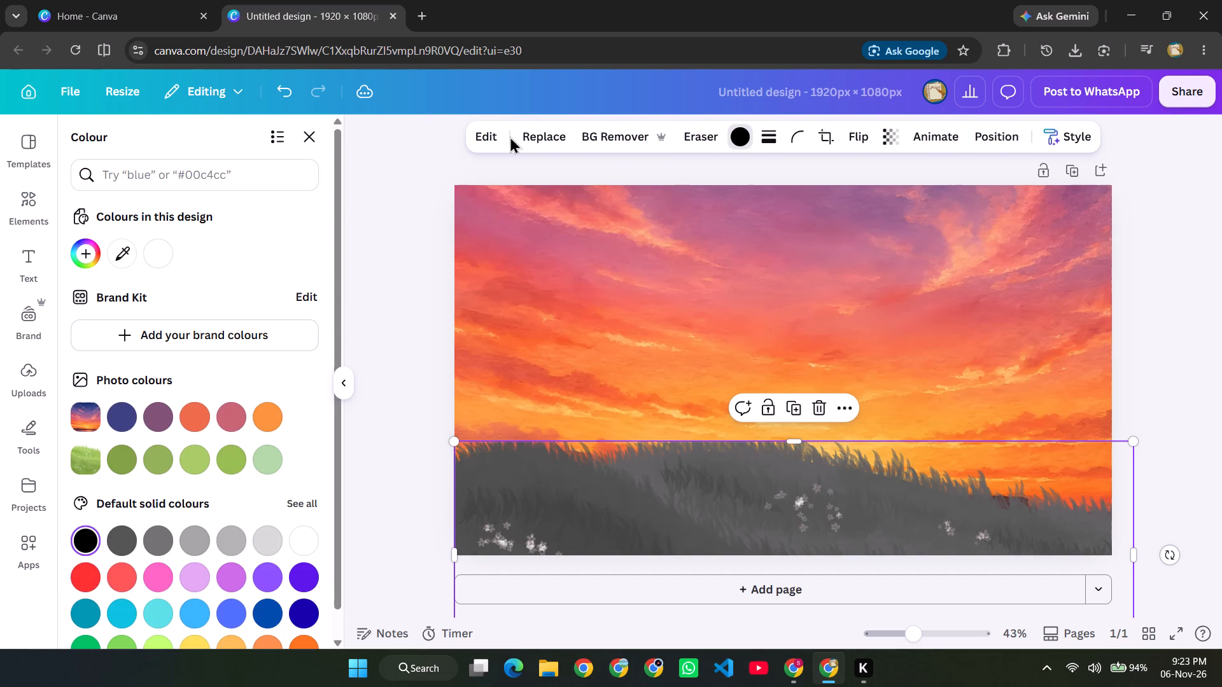
# Adjust the hill's image settings to temperature 8, brightness -100 and contrast 100.
pyautogui.click(487, 130)
pyautogui.click(106, 293)
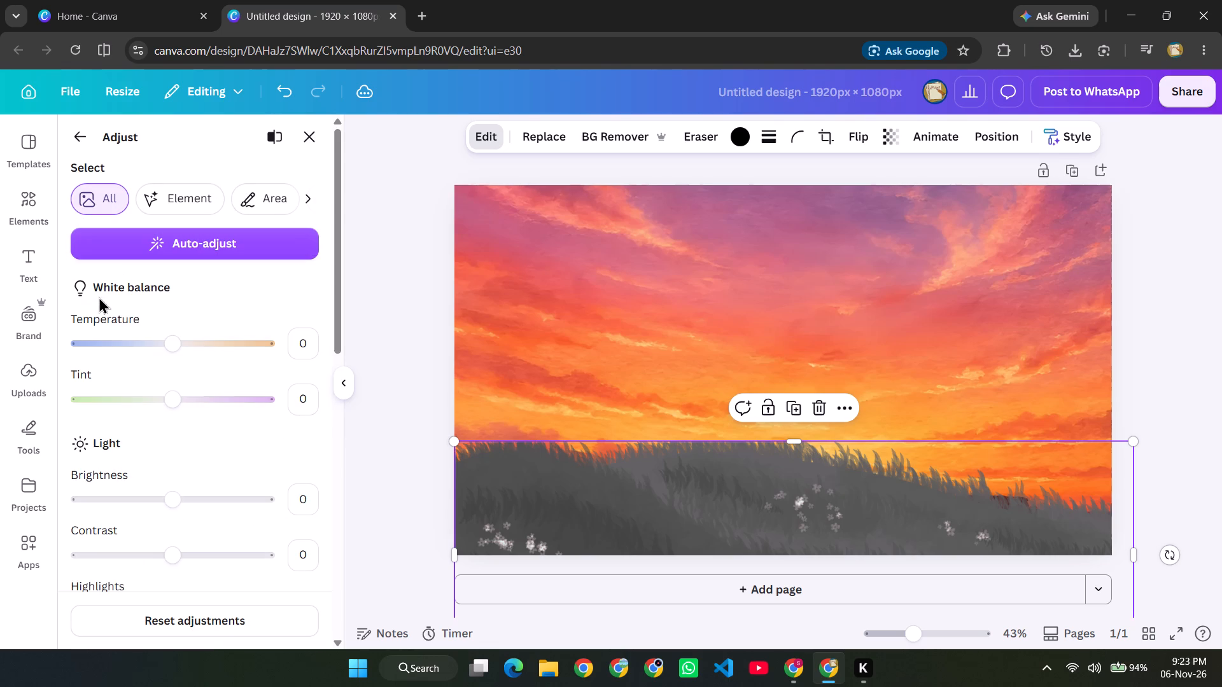
pyautogui.moveTo(167, 347); pyautogui.dragTo(81, 350)
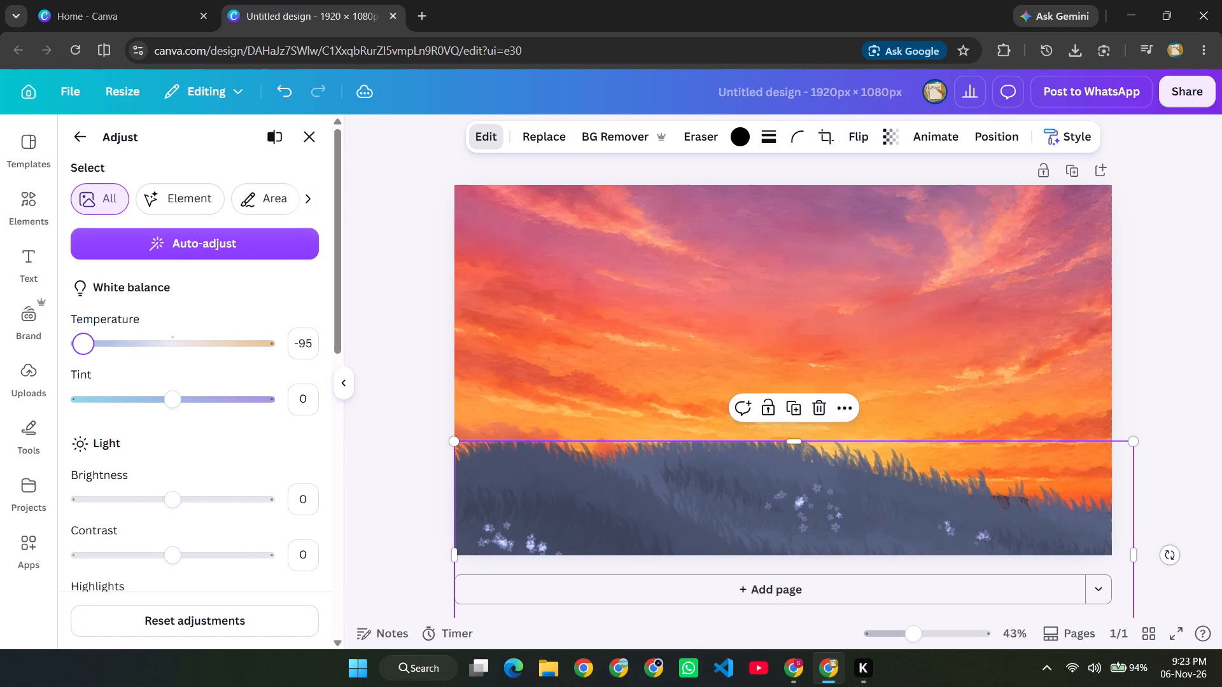
pyautogui.moveTo(81, 350); pyautogui.dragTo(181, 374)
pyautogui.moveTo(168, 512); pyautogui.dragTo(107, 513)
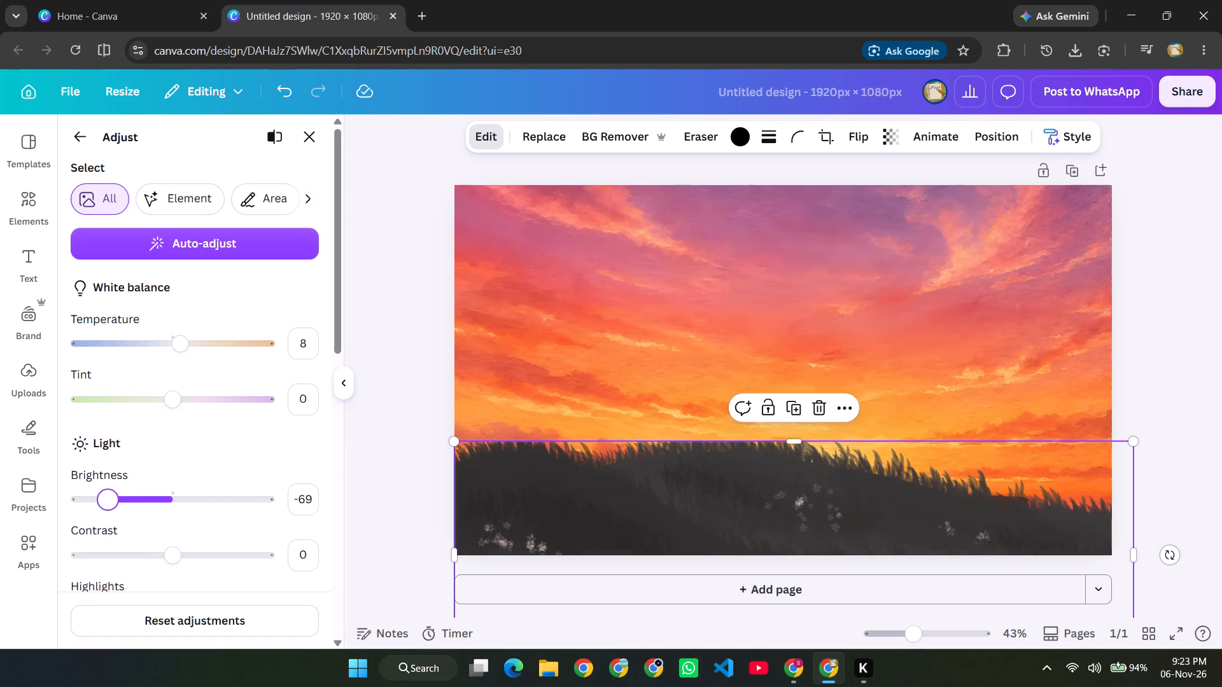
pyautogui.moveTo(107, 513); pyautogui.dragTo(63, 531)
pyautogui.scroll(-1, 160, 420)
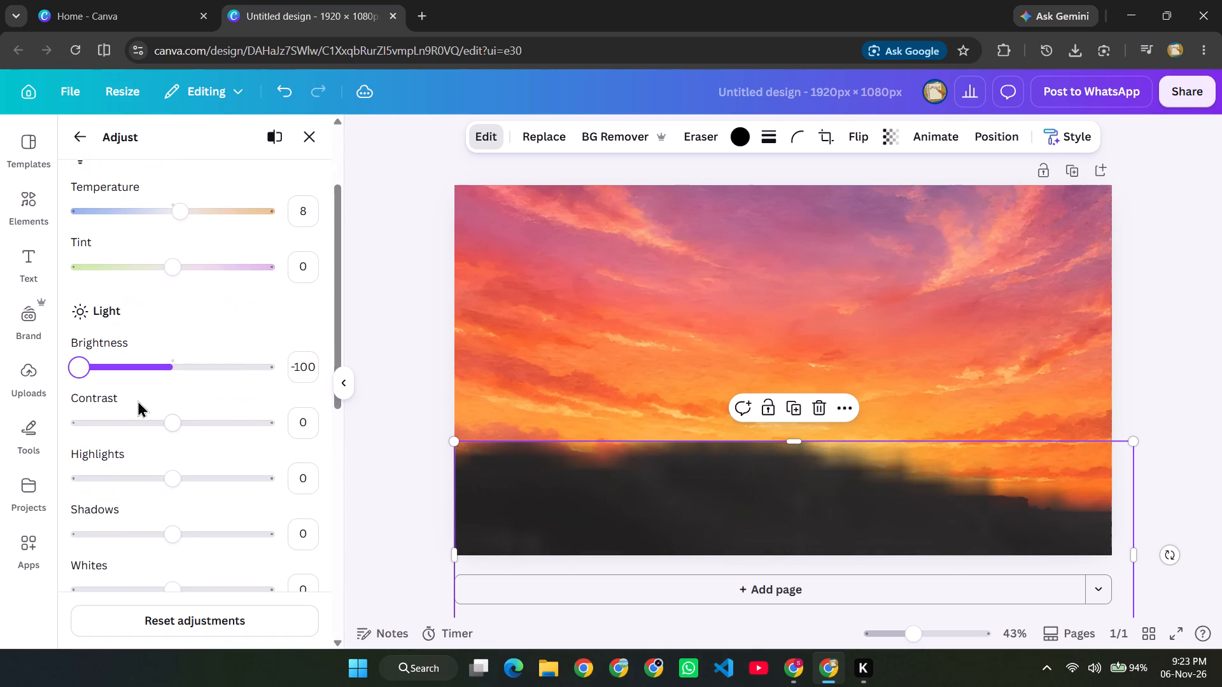
pyautogui.moveTo(160, 415); pyautogui.dragTo(35, 432)
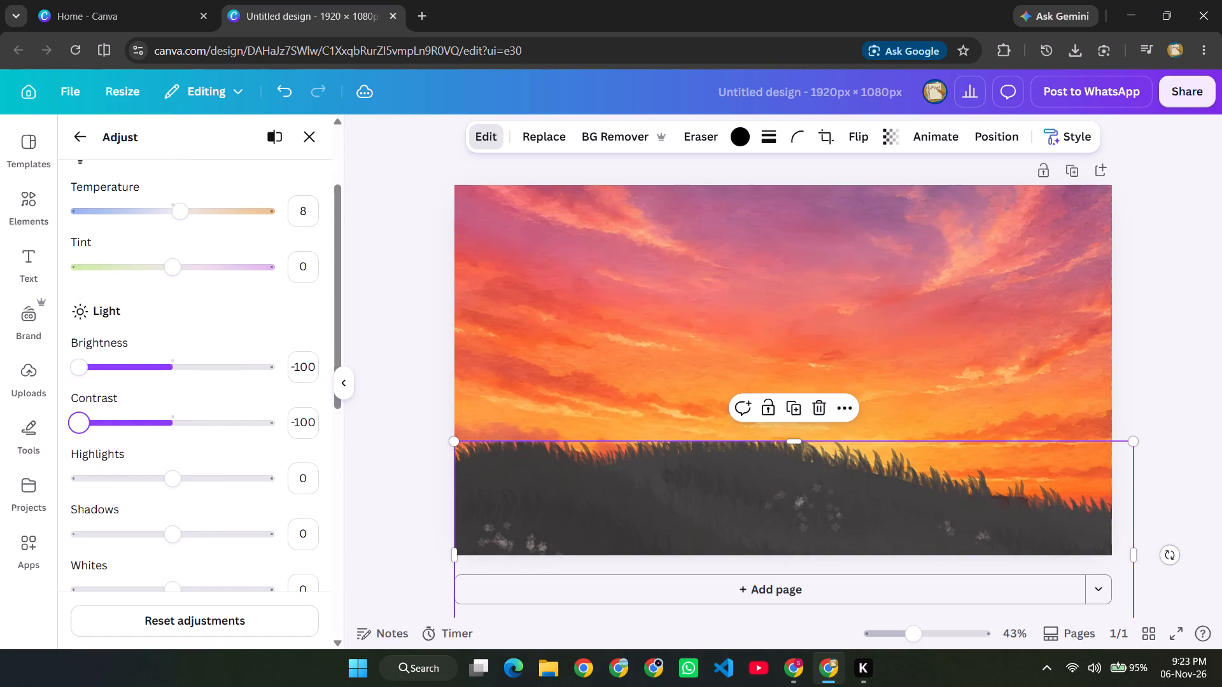
pyautogui.moveTo(35, 432); pyautogui.dragTo(292, 448)
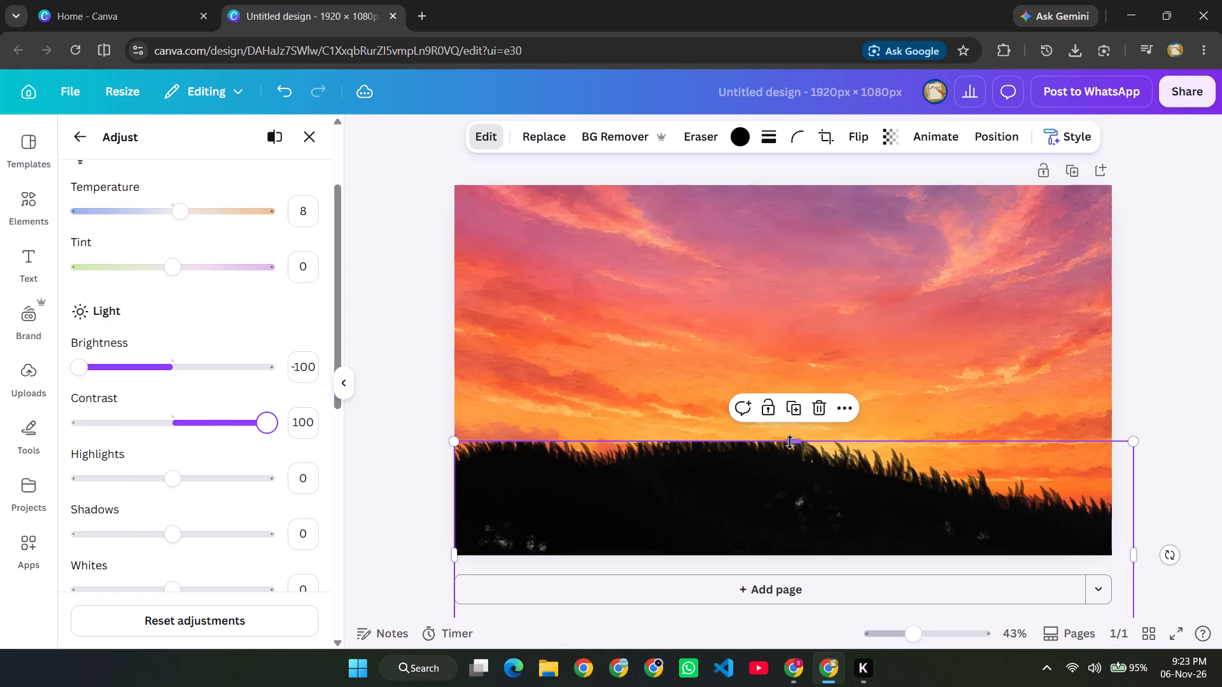
# Stretch the dark hill taller and move it down slightly, keeping it aligned with the page's left edge and the coastline partly visible.
pyautogui.moveTo(790, 442); pyautogui.dragTo(800, 415)
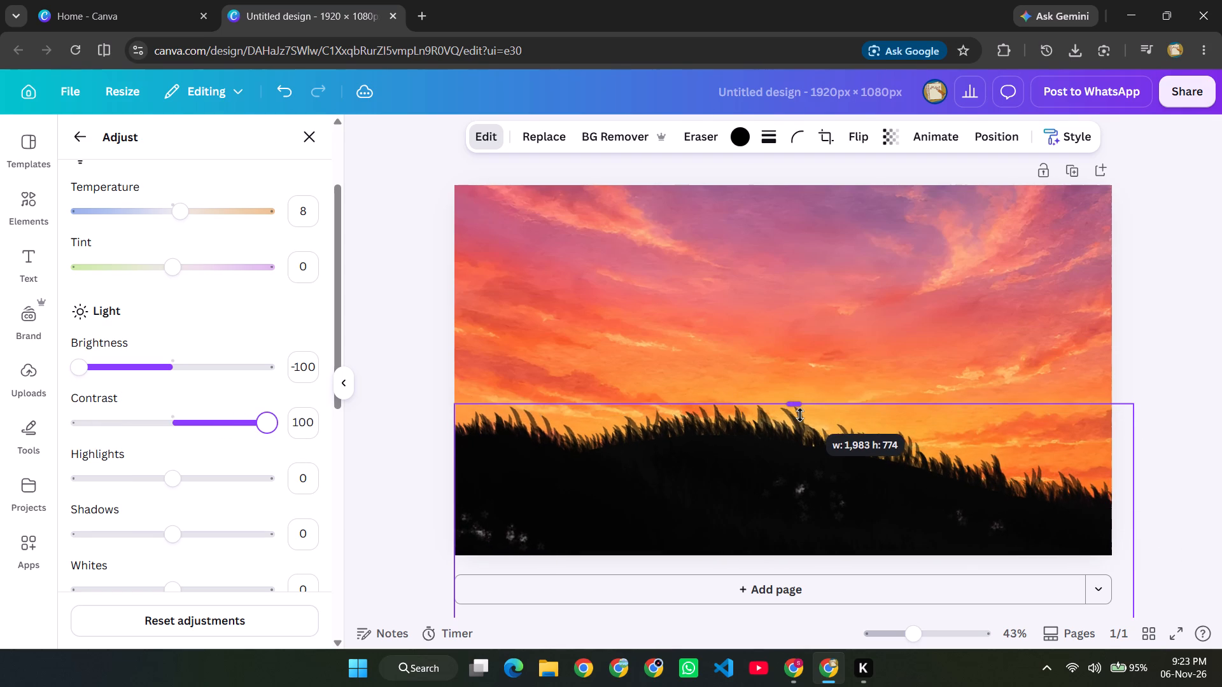
pyautogui.moveTo(800, 415); pyautogui.dragTo(805, 425)
pyautogui.moveTo(804, 475); pyautogui.dragTo(811, 503)
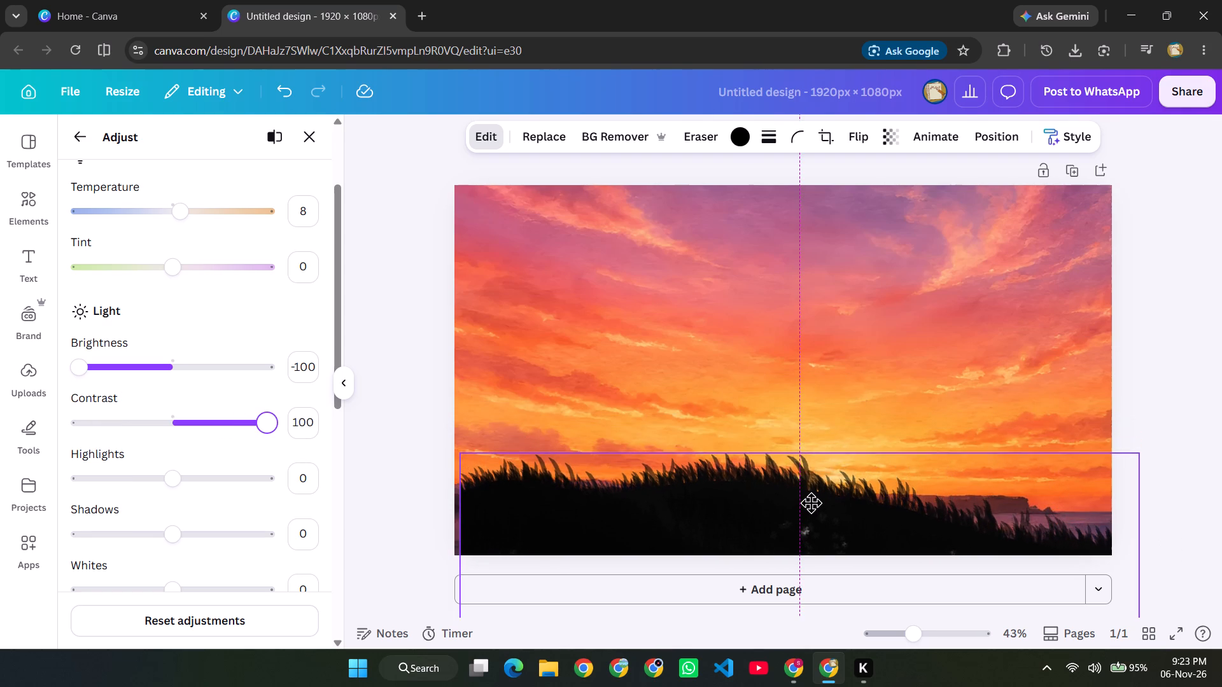
pyautogui.moveTo(811, 503); pyautogui.dragTo(803, 488)
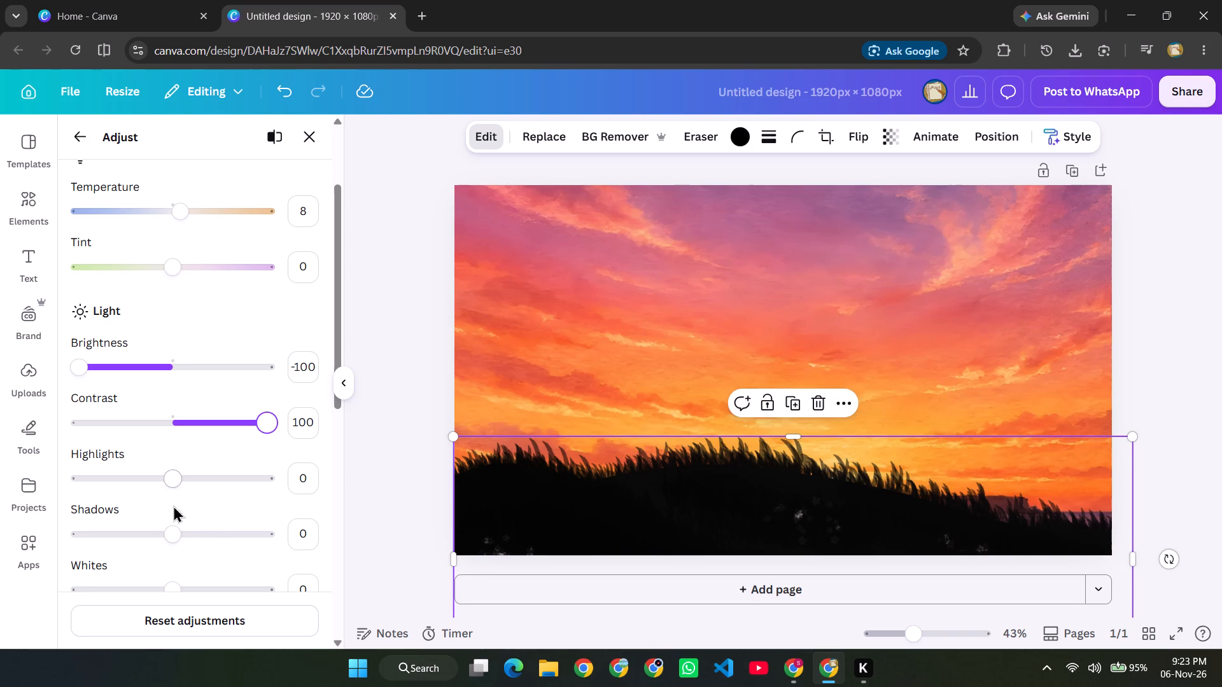
# Set the hill's highlights to 98 and shadows to -100, and deselect it.
pyautogui.moveTo(178, 486); pyautogui.dragTo(266, 486)
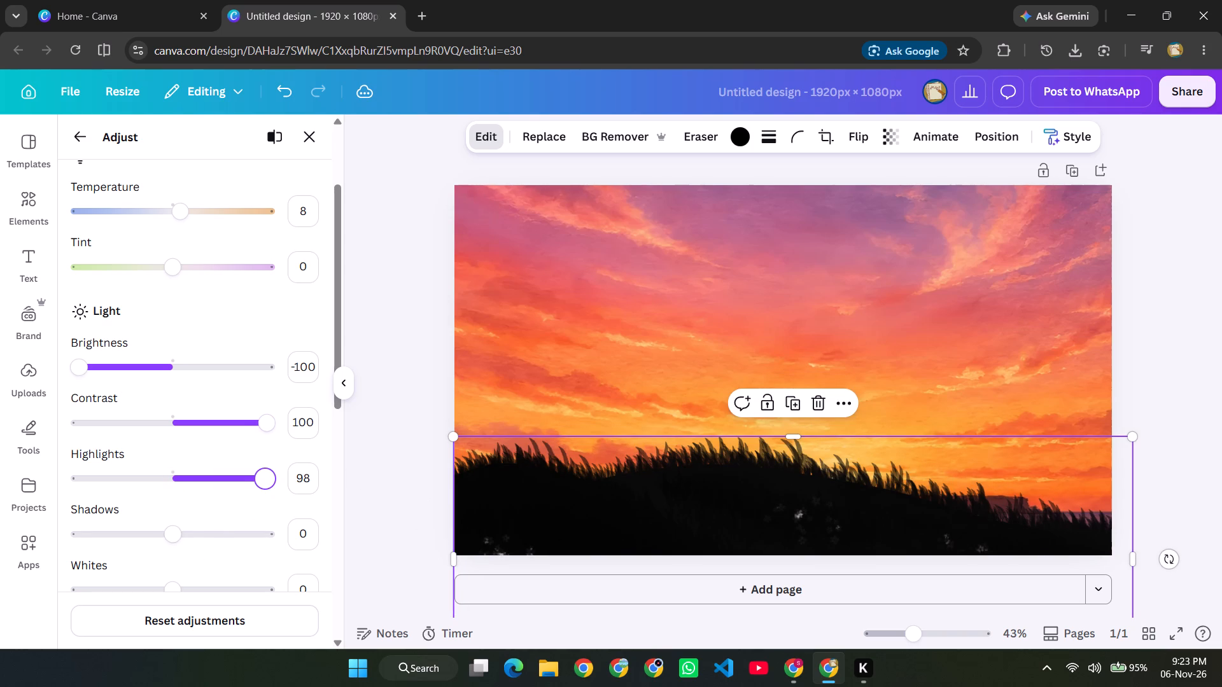
pyautogui.moveTo(179, 548); pyautogui.dragTo(123, 541)
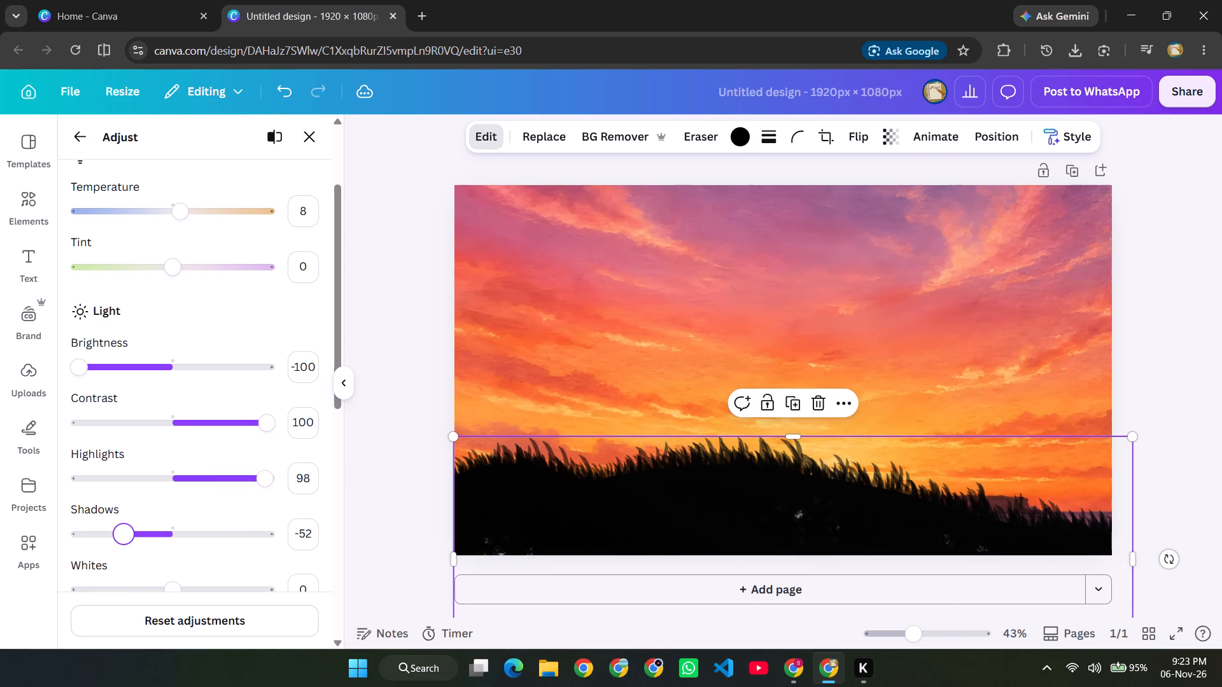
pyautogui.moveTo(123, 541); pyautogui.dragTo(4, 547)
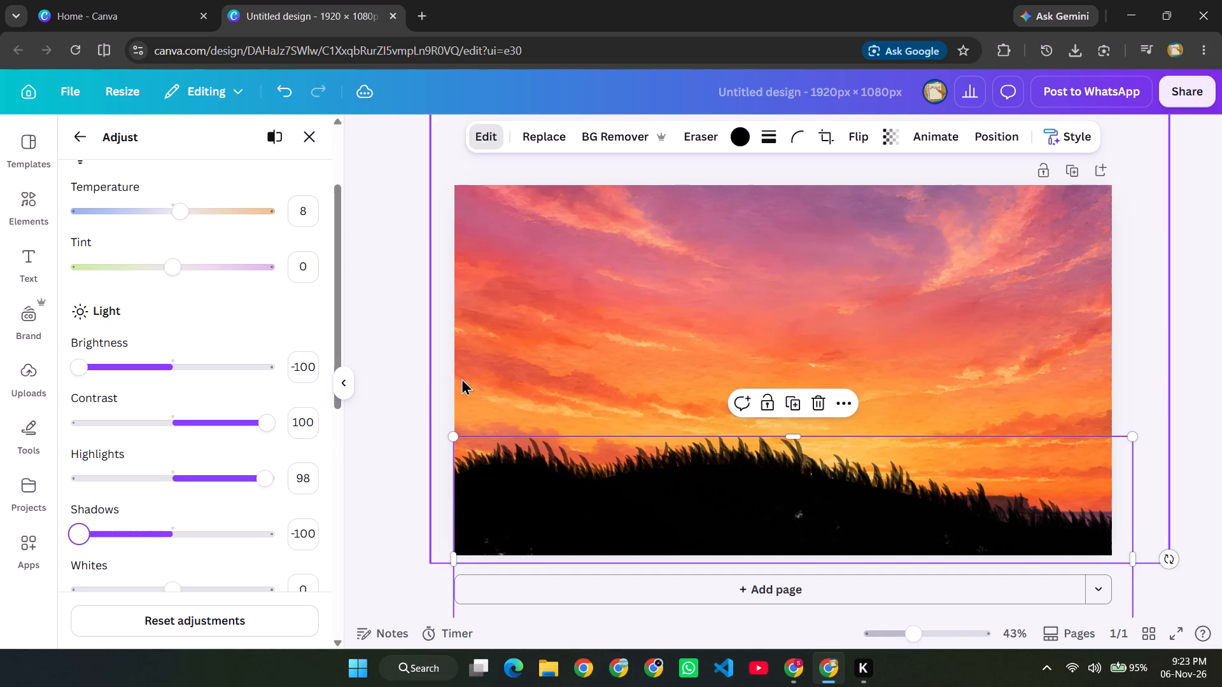
pyautogui.click(411, 337)
pyautogui.click(411, 335)
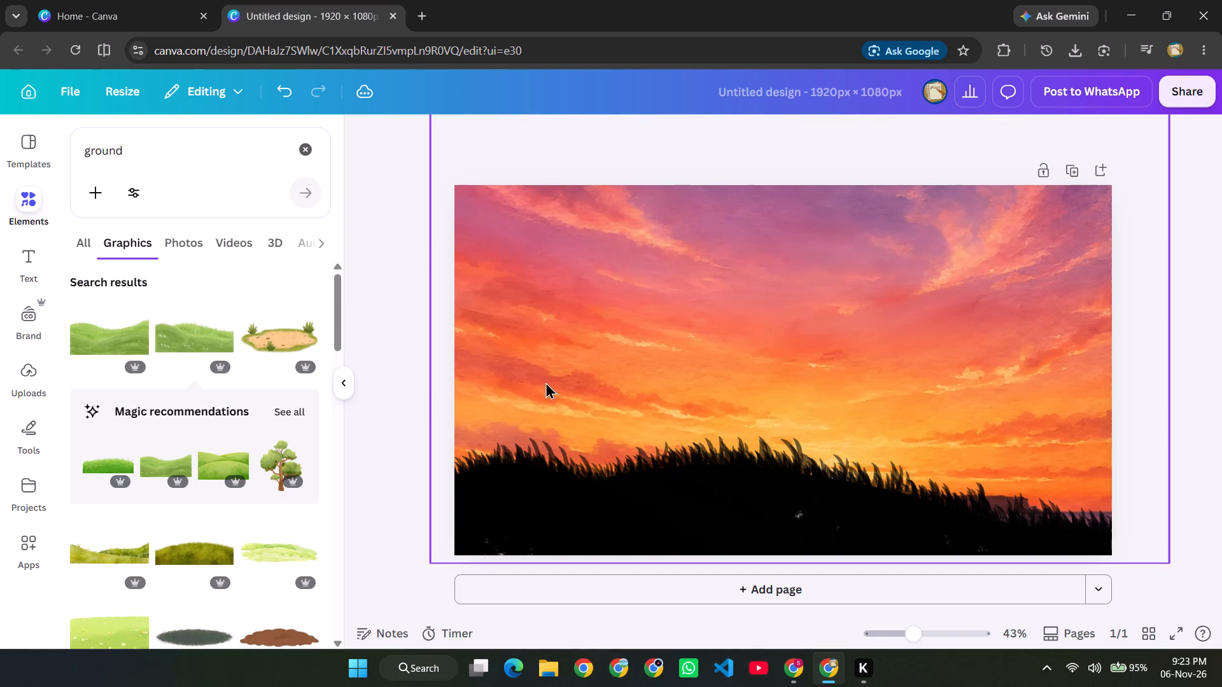
# Search the graphics for "tree" and add the leafy bright-green tree with the brown trunk to the page.
pyautogui.click(307, 150)
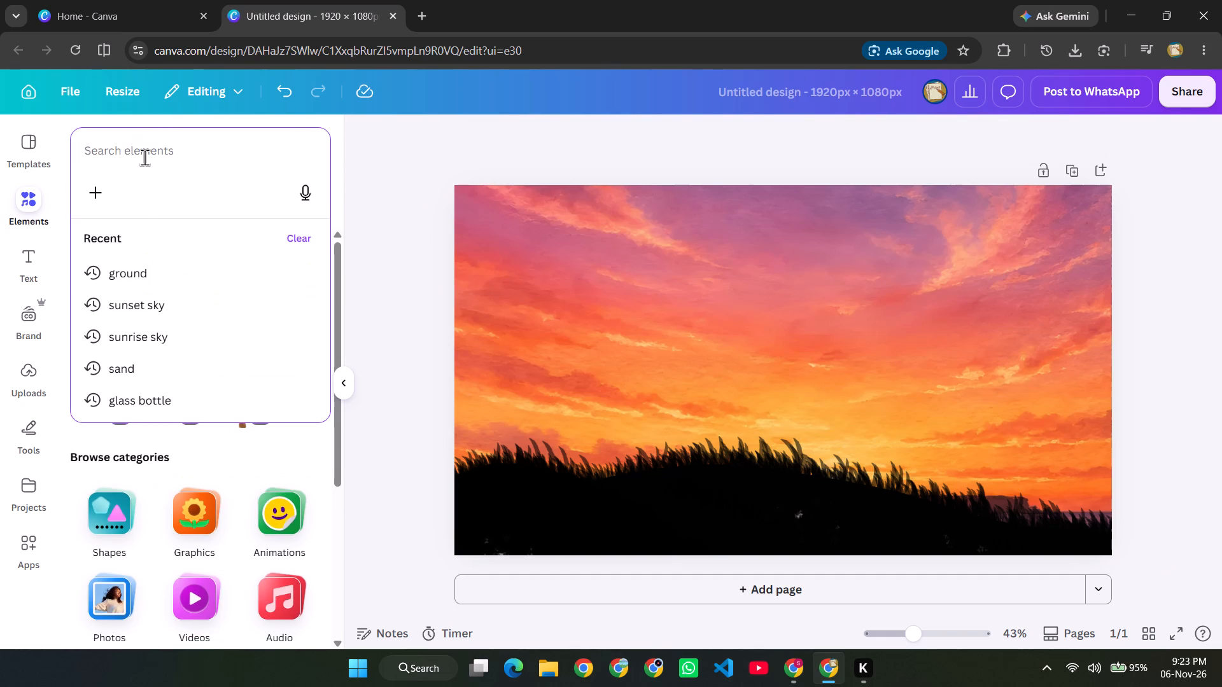
pyautogui.write('tree')
pyautogui.click(165, 274)
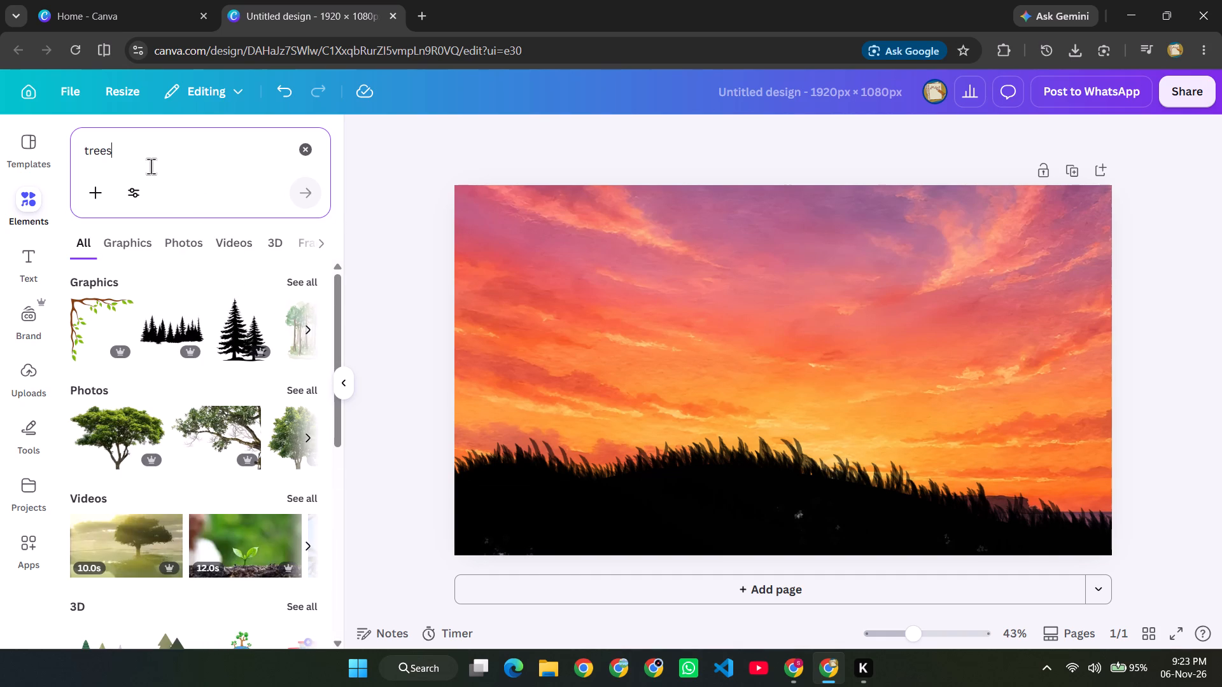
pyautogui.press('BackSpace')
pyautogui.press('Return')
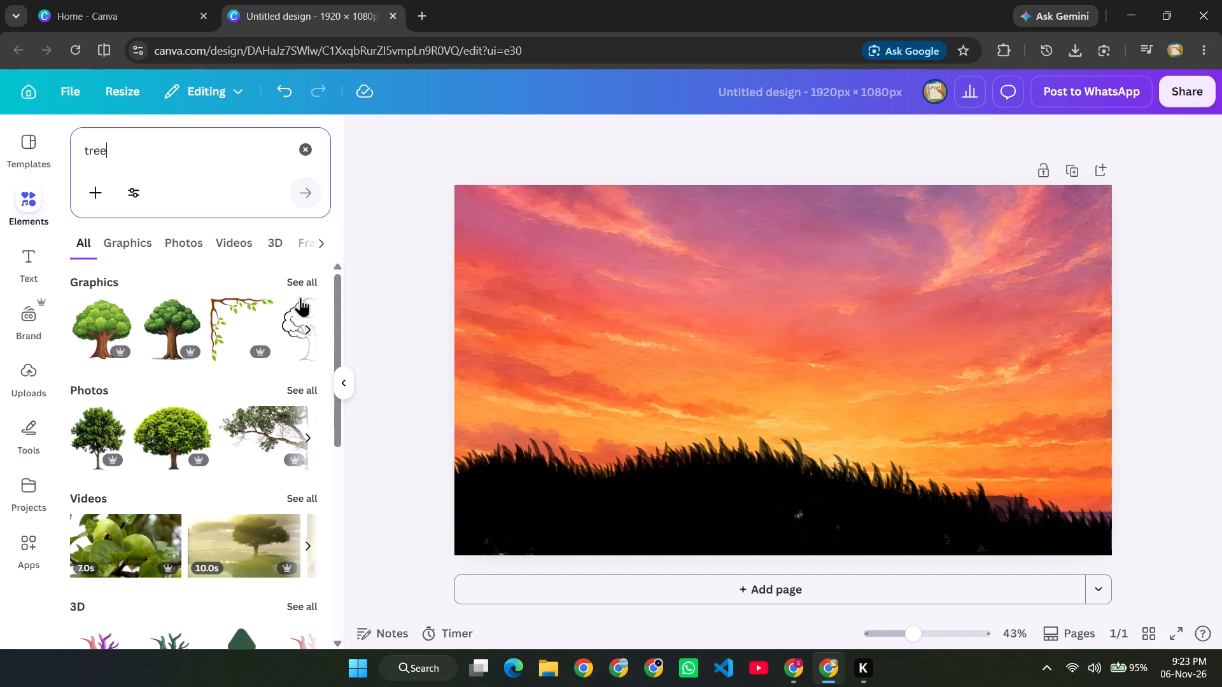
pyautogui.click(307, 276)
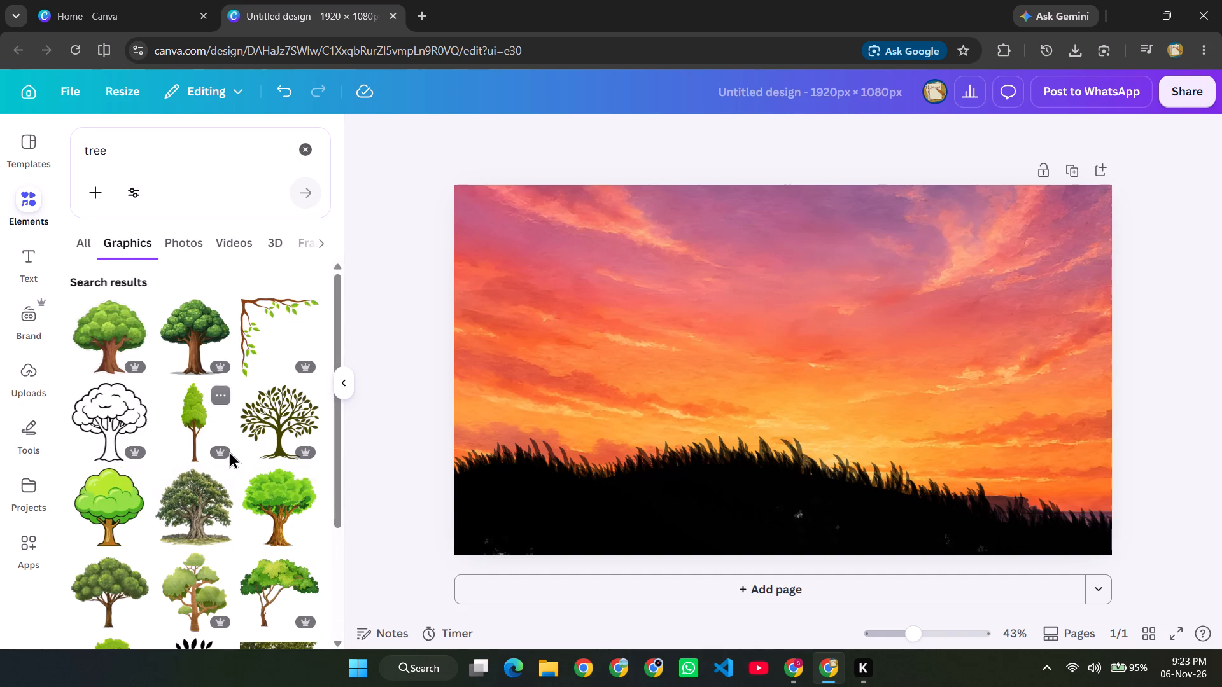
pyautogui.click(274, 517)
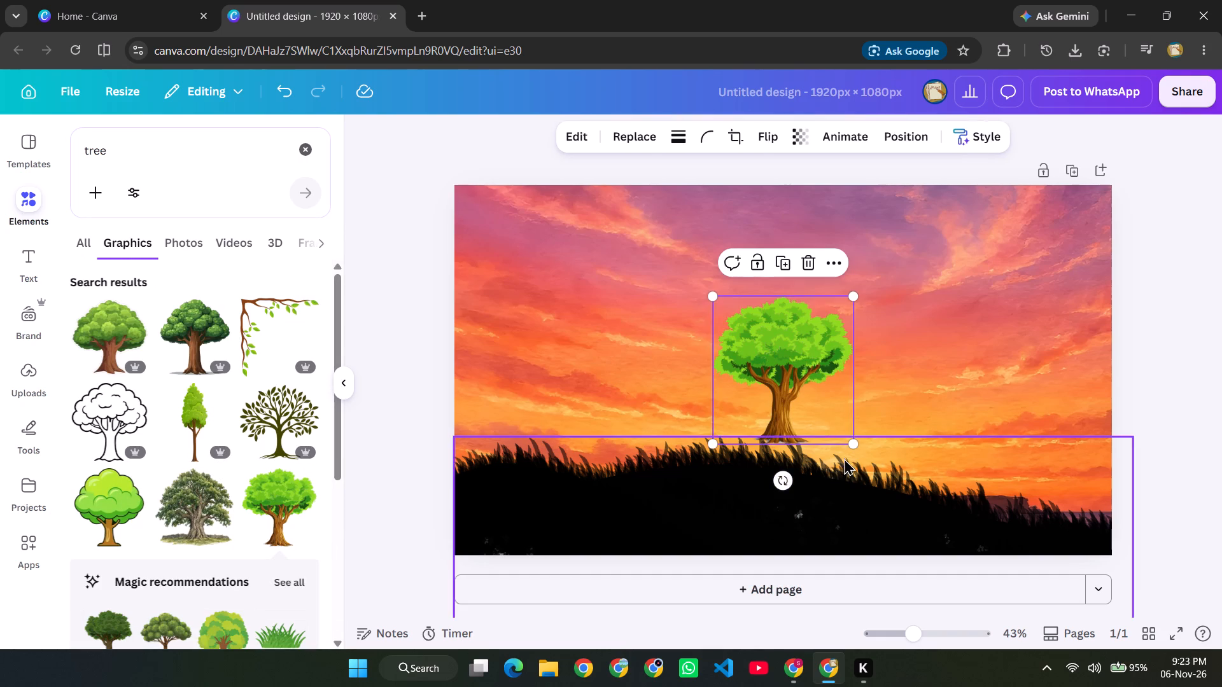
# Move the tree to the left end of the dark hill, with its trunk base resting on the ground.
pyautogui.moveTo(827, 375); pyautogui.dragTo(579, 399)
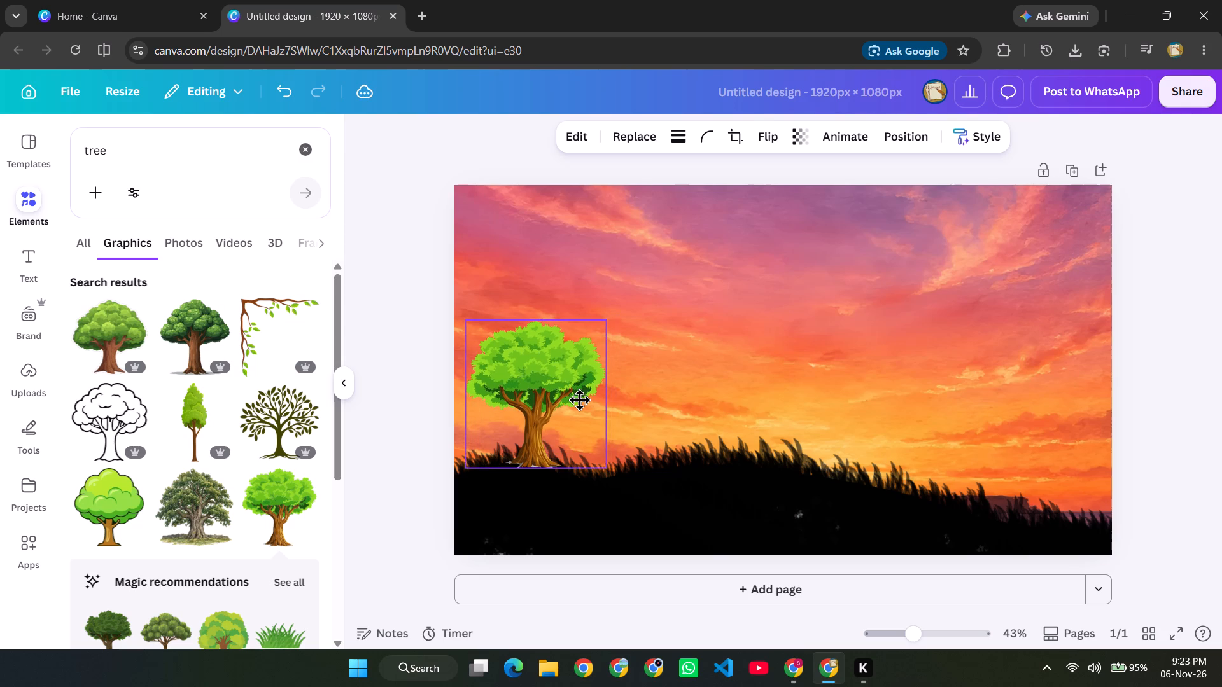
pyautogui.moveTo(579, 399); pyautogui.dragTo(575, 406)
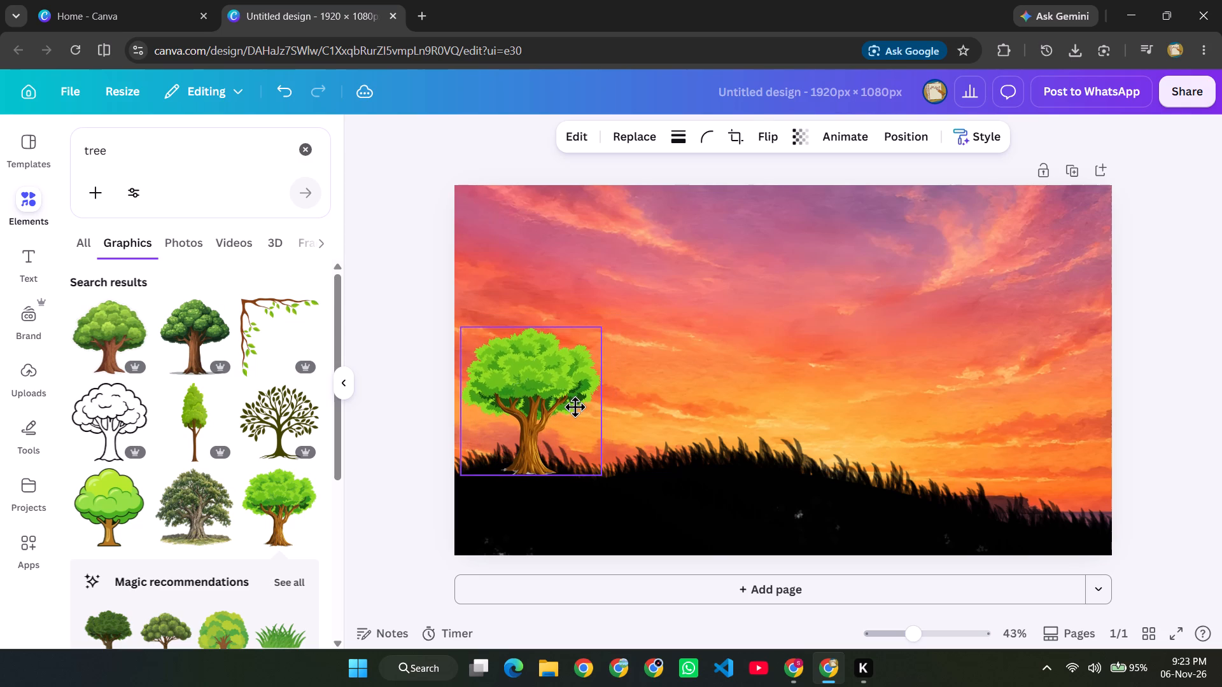
pyautogui.moveTo(575, 406); pyautogui.dragTo(575, 405)
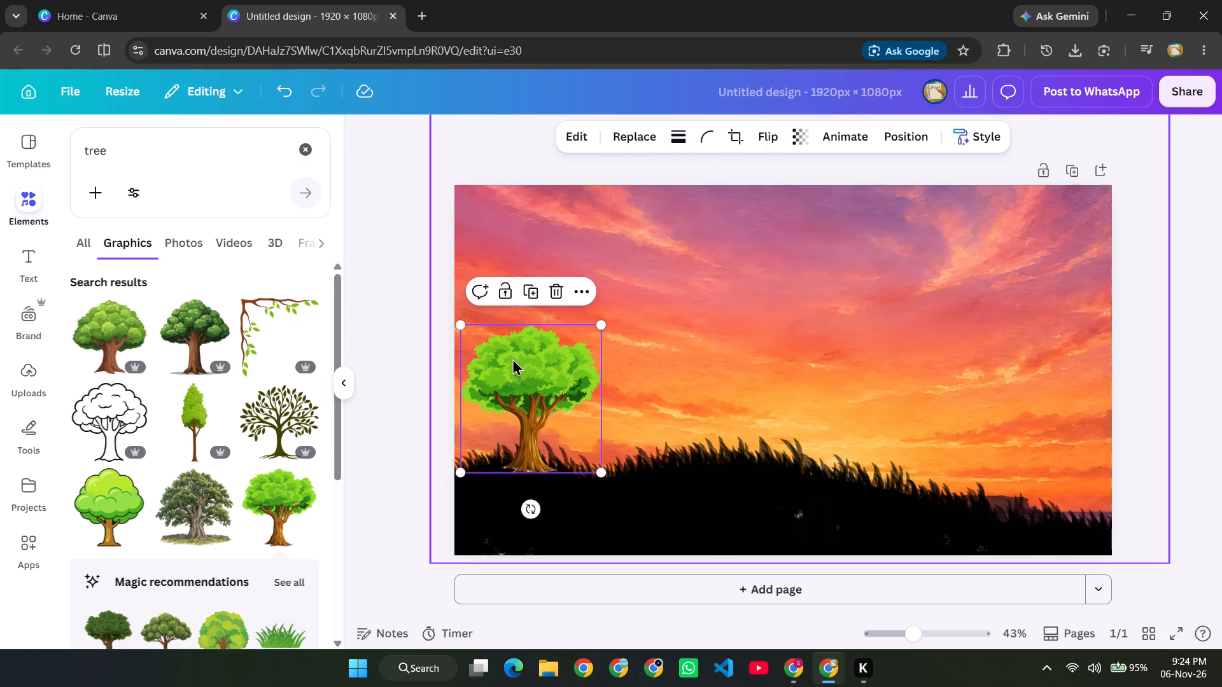
# Adjust the tree image to temperature 97, tint 96, brightness -100 and contrast 100.
pyautogui.click(556, 378)
pyautogui.click(555, 396)
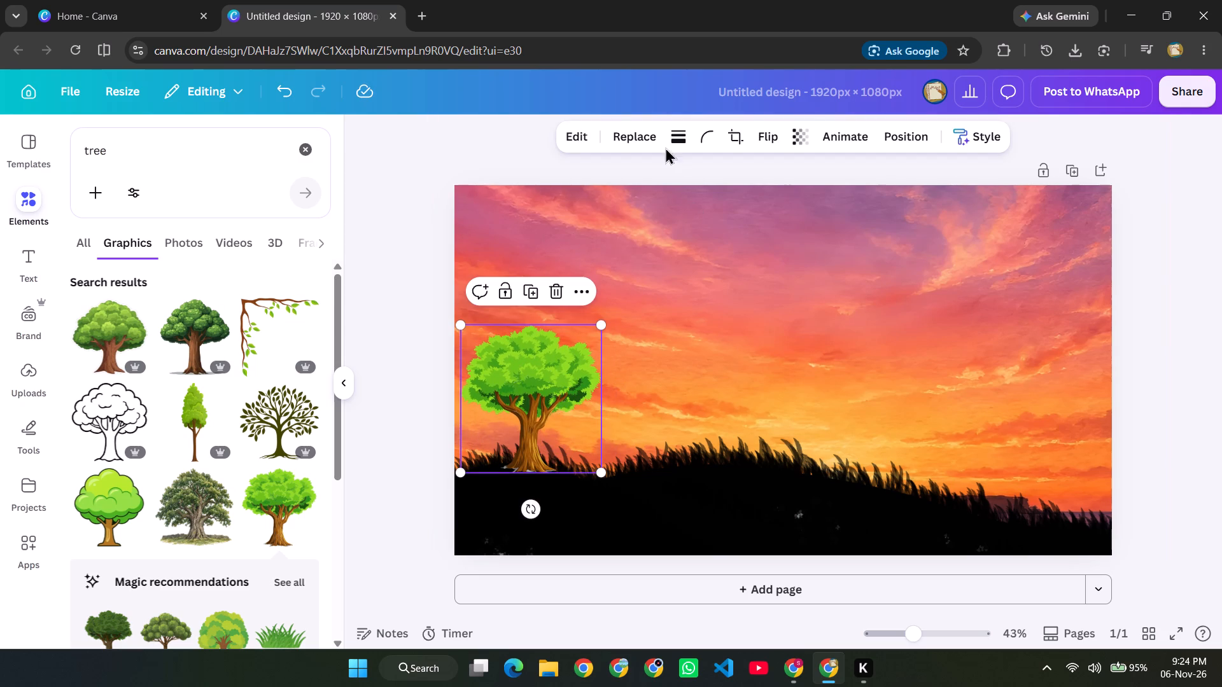
pyautogui.click(570, 138)
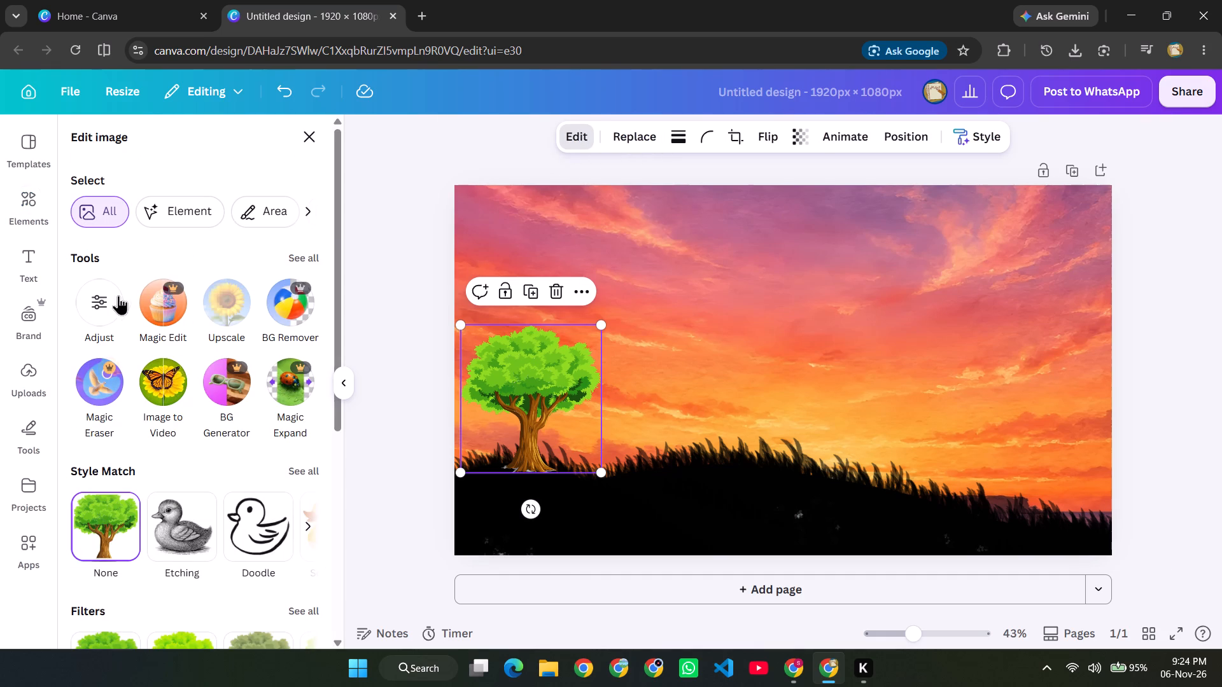
pyautogui.click(97, 298)
pyautogui.moveTo(169, 346); pyautogui.dragTo(270, 343)
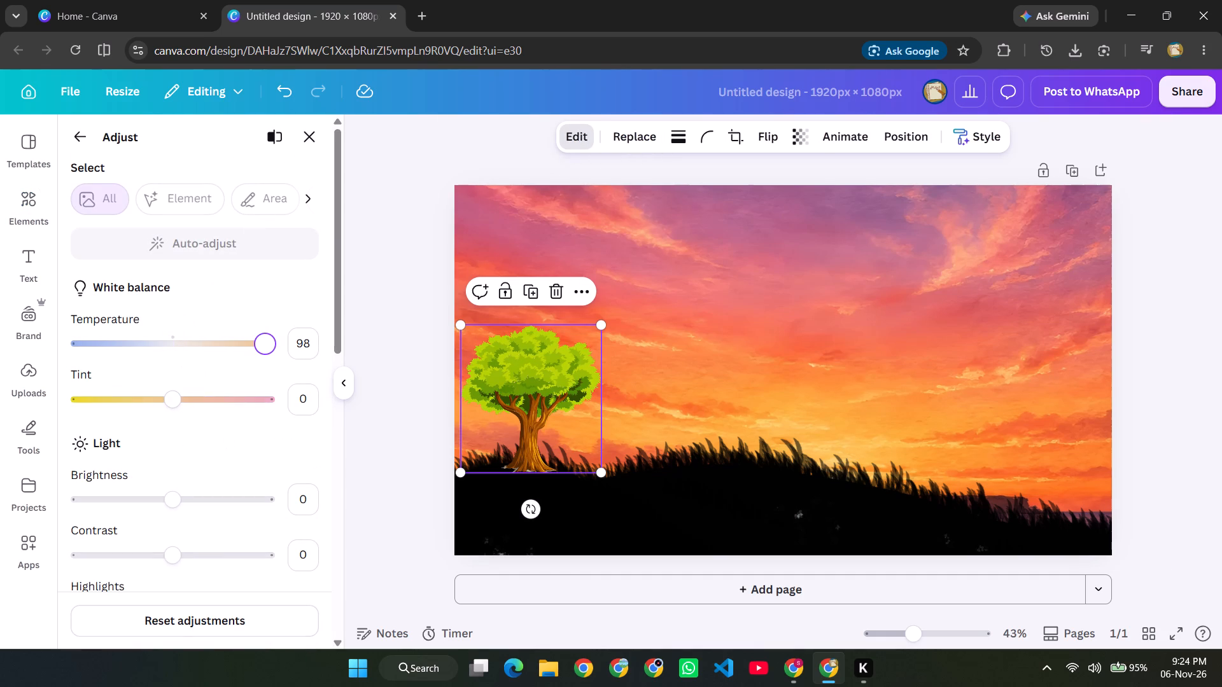
pyautogui.moveTo(270, 343); pyautogui.dragTo(265, 345)
pyautogui.moveTo(185, 401); pyautogui.dragTo(236, 400)
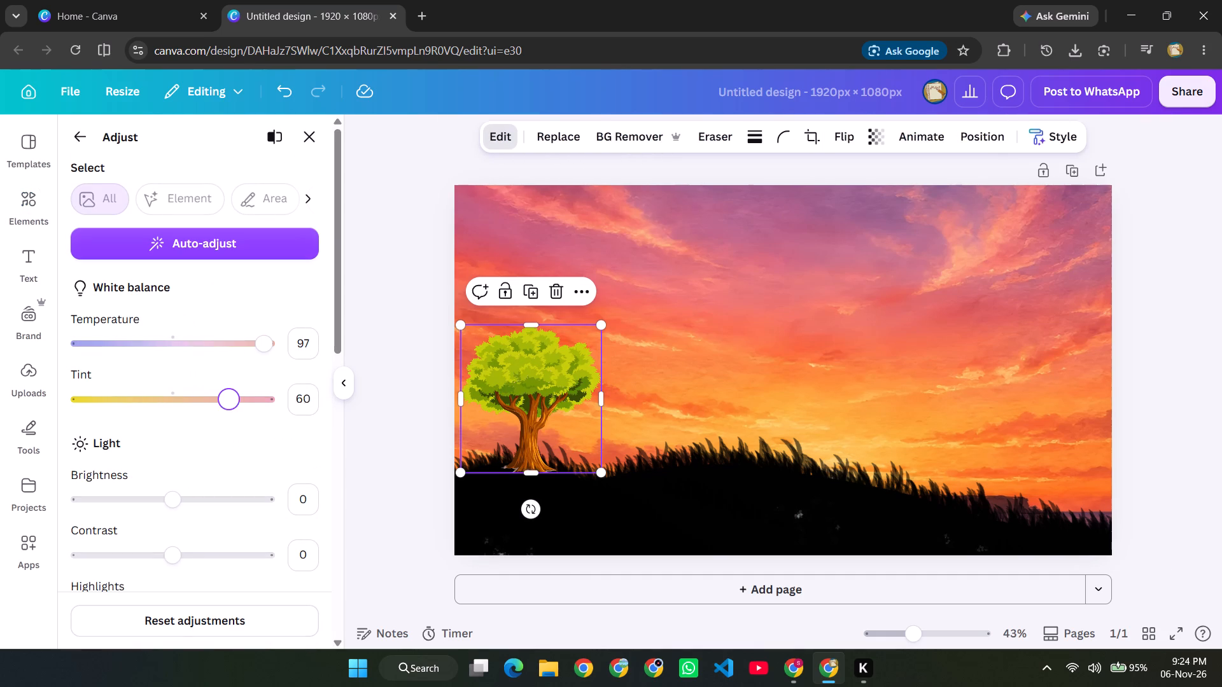
pyautogui.moveTo(236, 400); pyautogui.dragTo(265, 398)
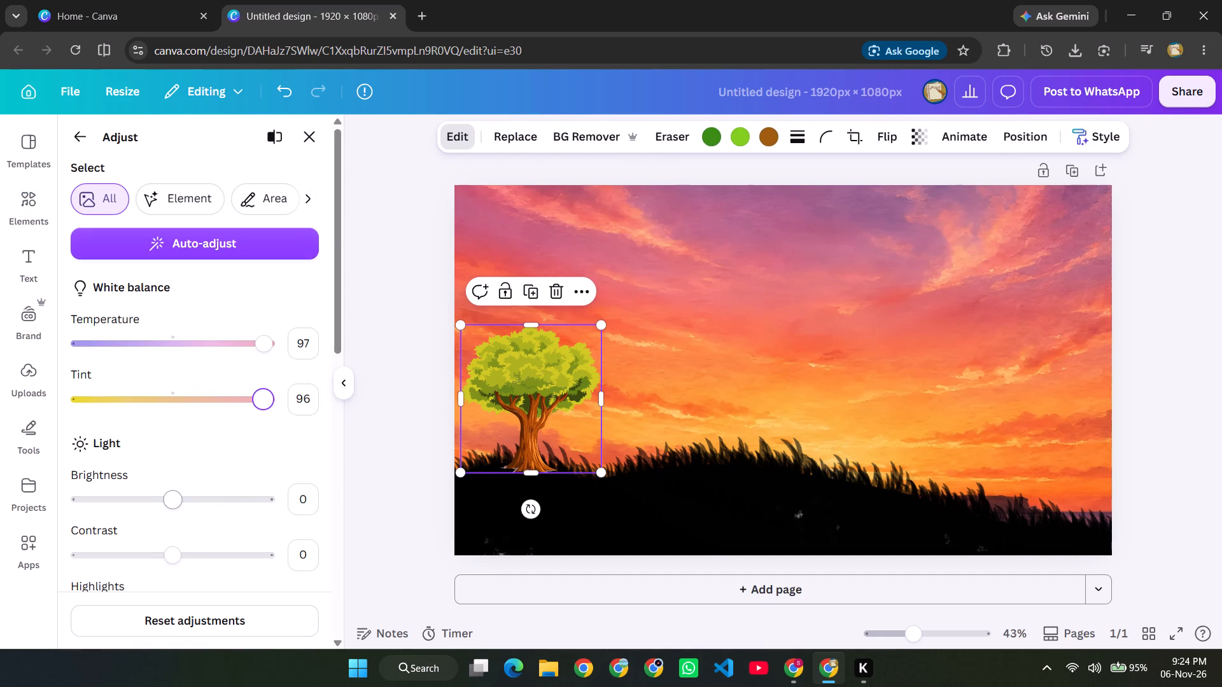
pyautogui.moveTo(171, 497); pyautogui.dragTo(27, 503)
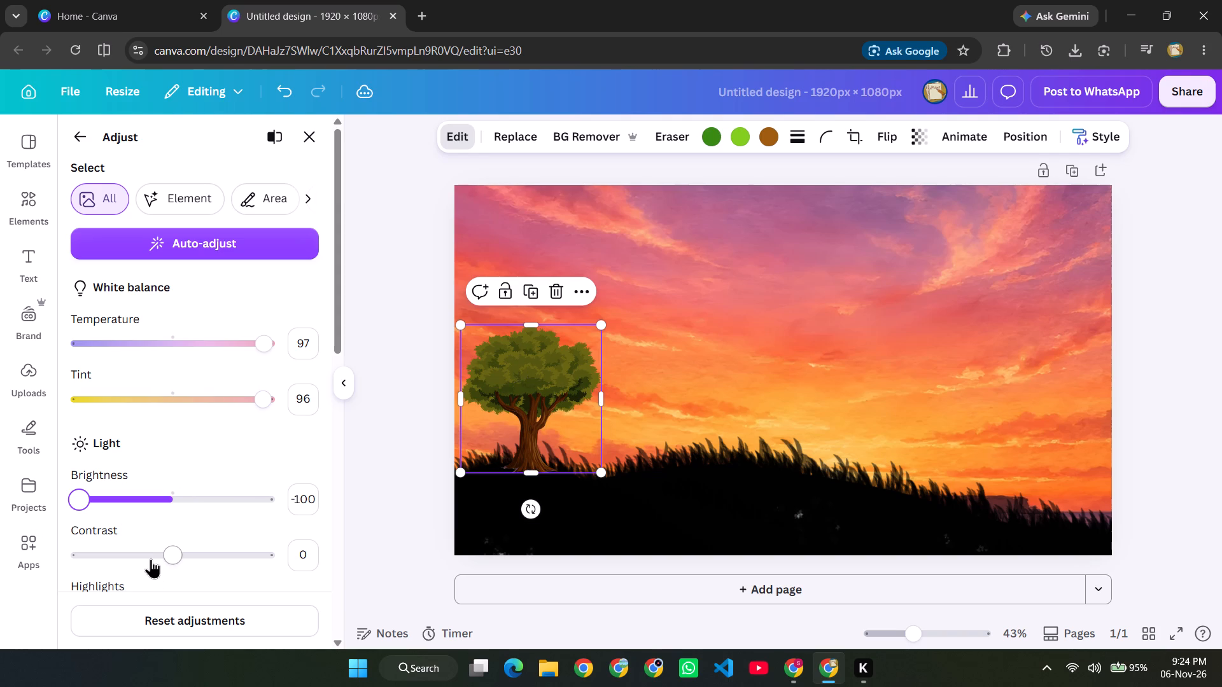
pyautogui.moveTo(167, 554); pyautogui.dragTo(279, 555)
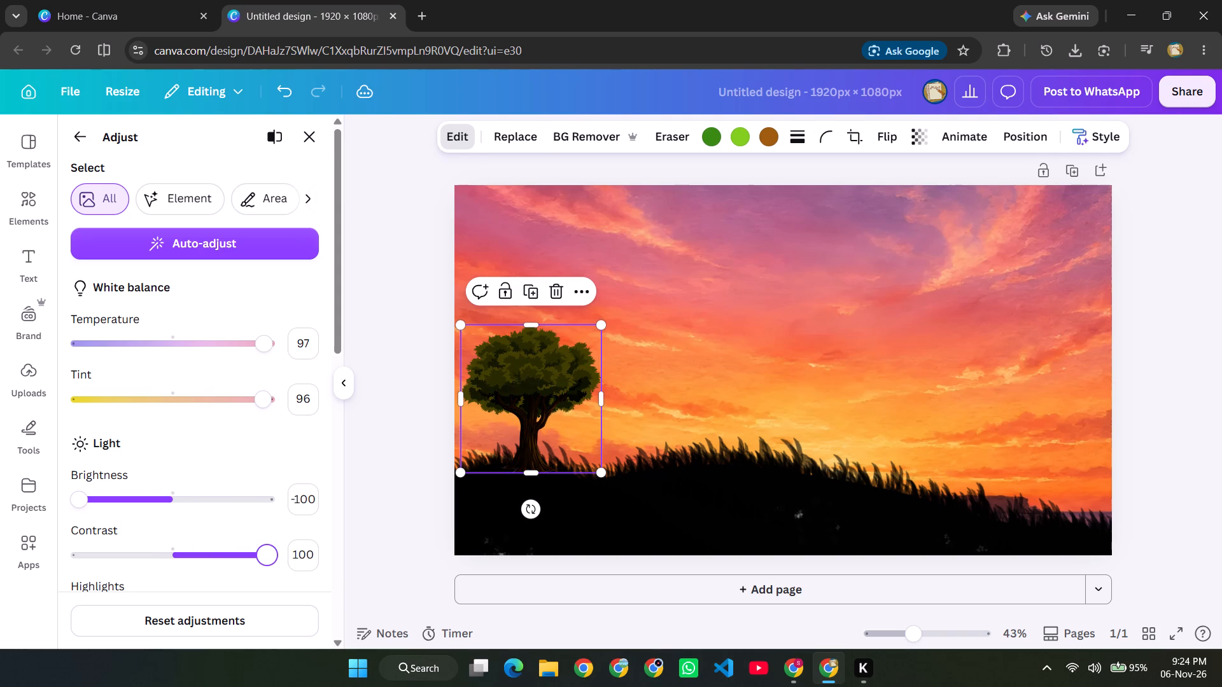
pyautogui.moveTo(279, 555); pyautogui.dragTo(311, 545)
# Recolour the tree's dark green to black, then deselect it and clear the element search.
pyautogui.click(707, 138)
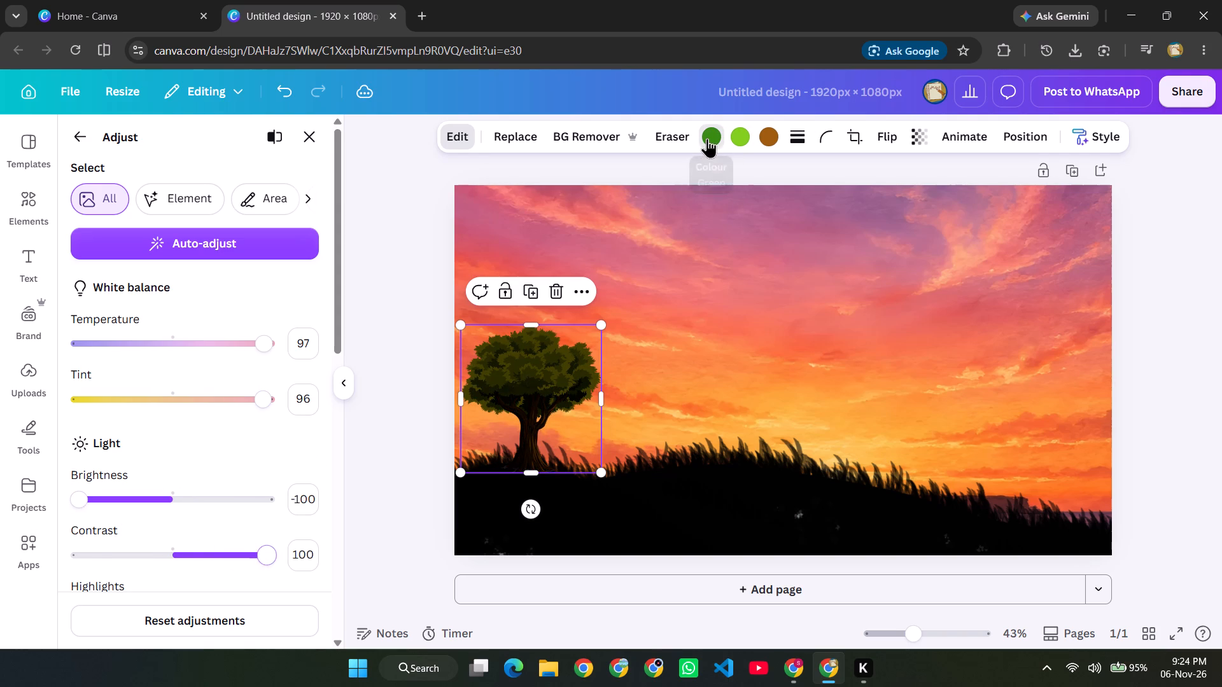
pyautogui.click(192, 248)
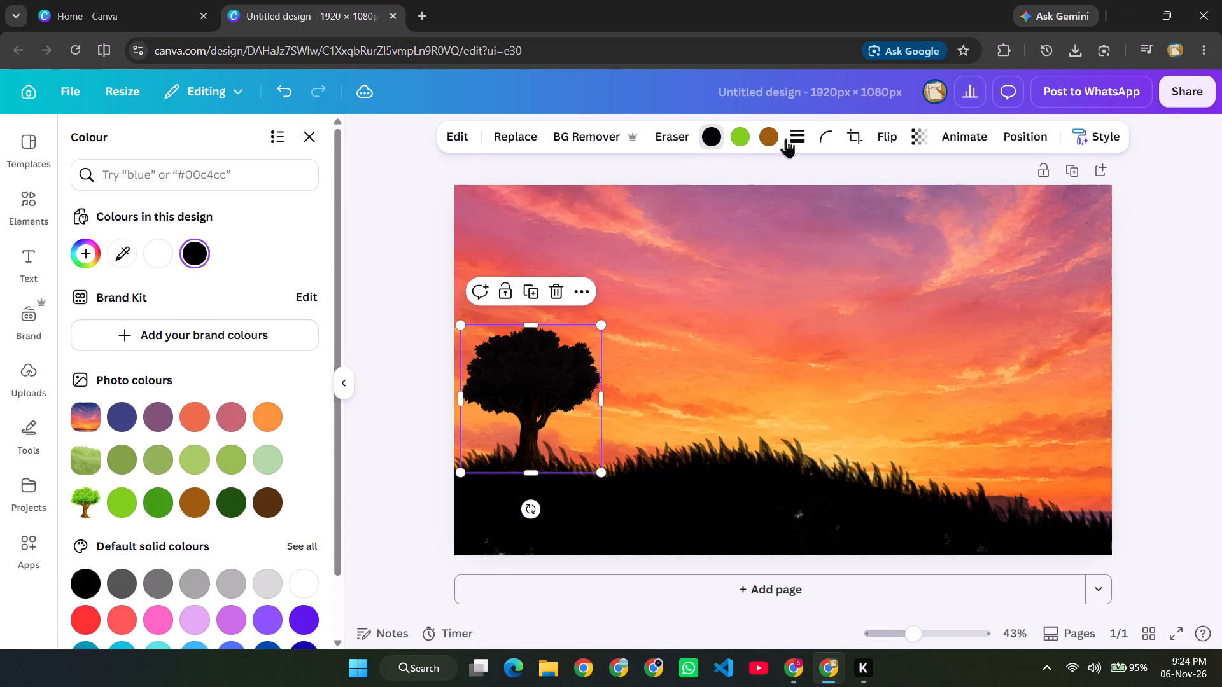
pyautogui.click(740, 132)
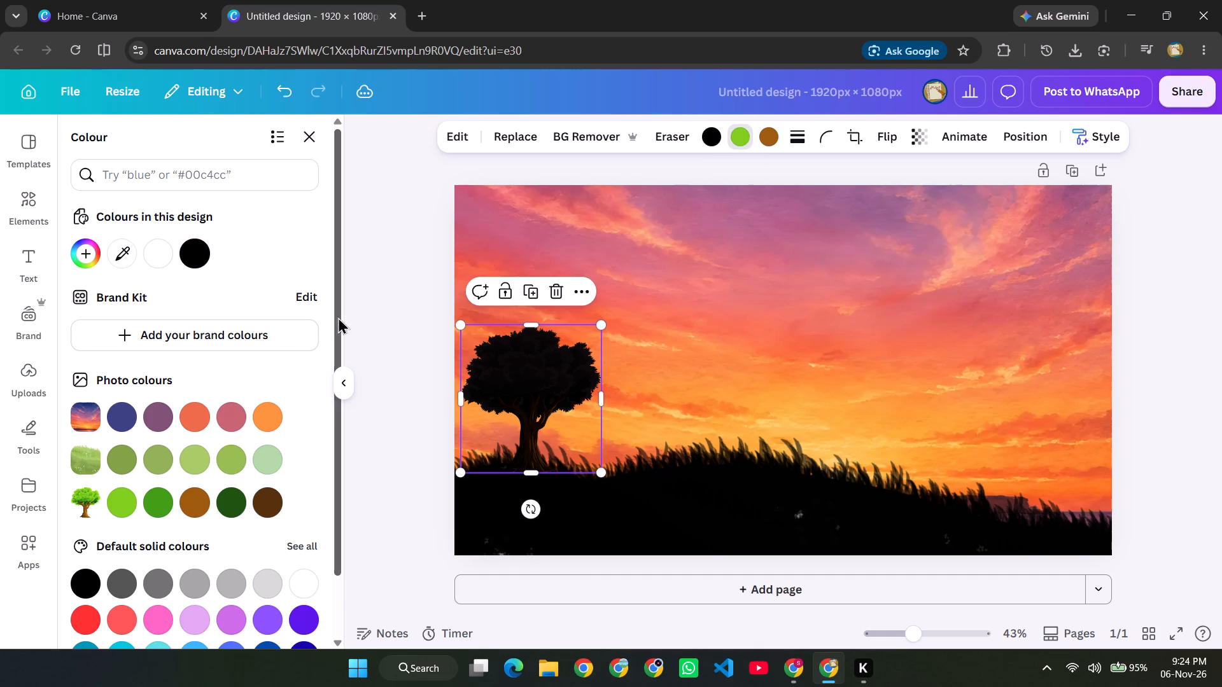
pyautogui.click(383, 362)
pyautogui.click(404, 309)
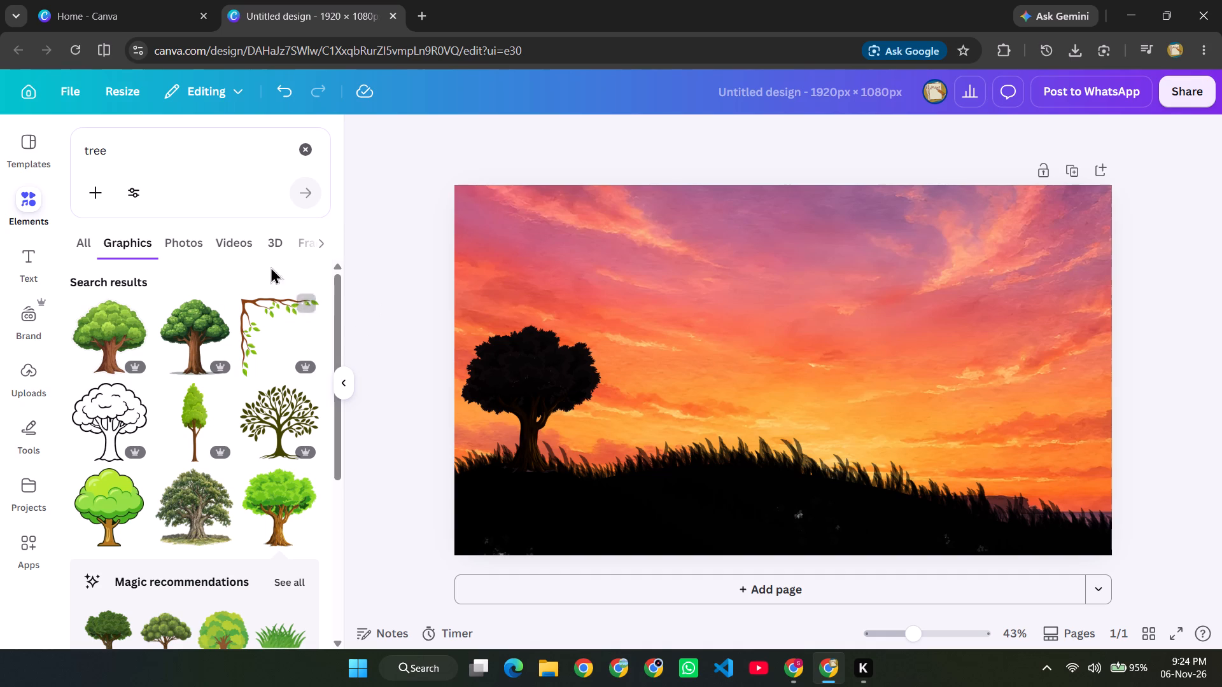
pyautogui.click(313, 149)
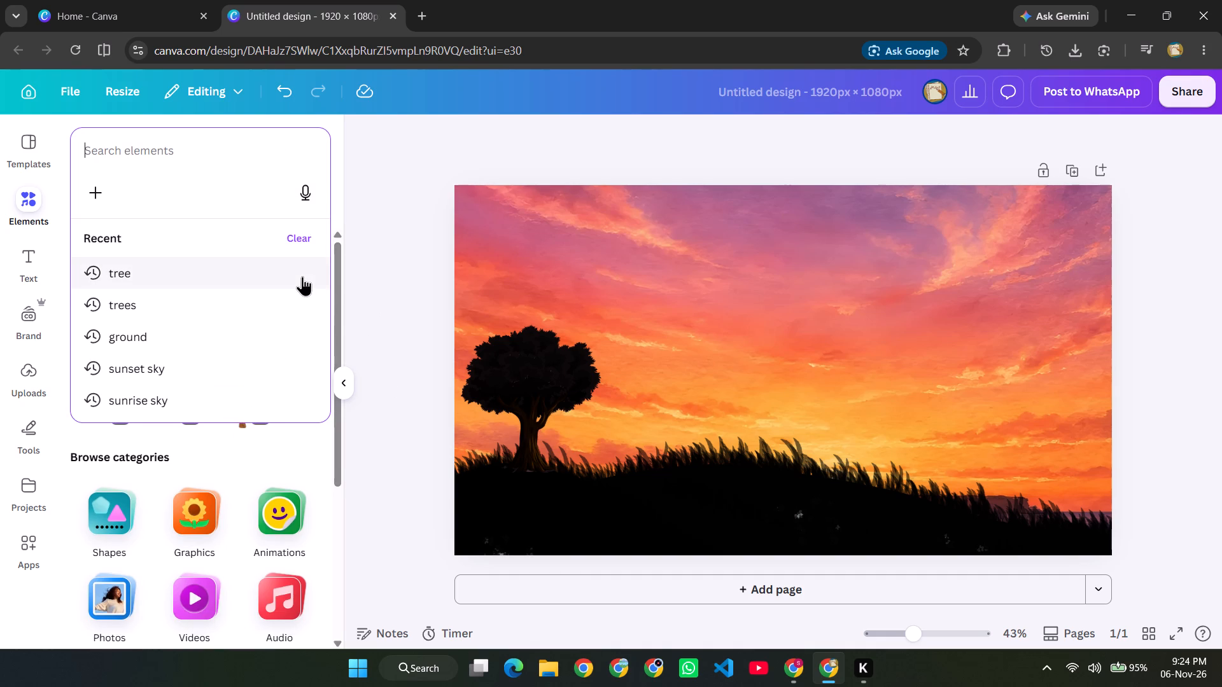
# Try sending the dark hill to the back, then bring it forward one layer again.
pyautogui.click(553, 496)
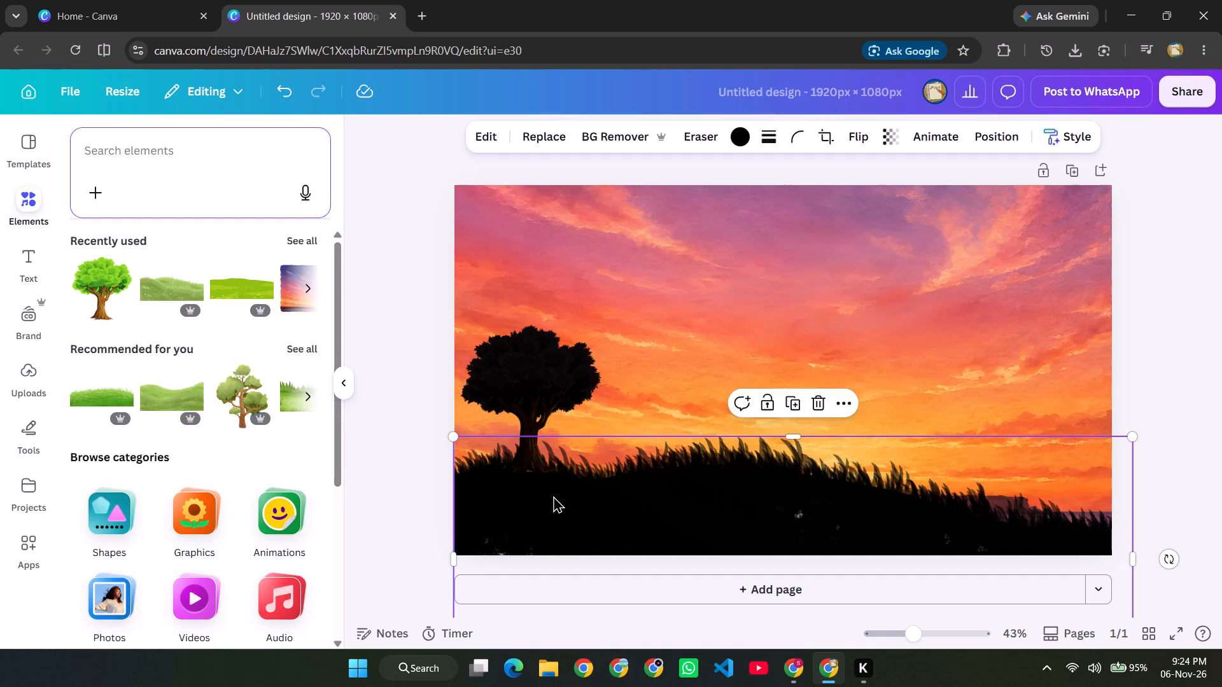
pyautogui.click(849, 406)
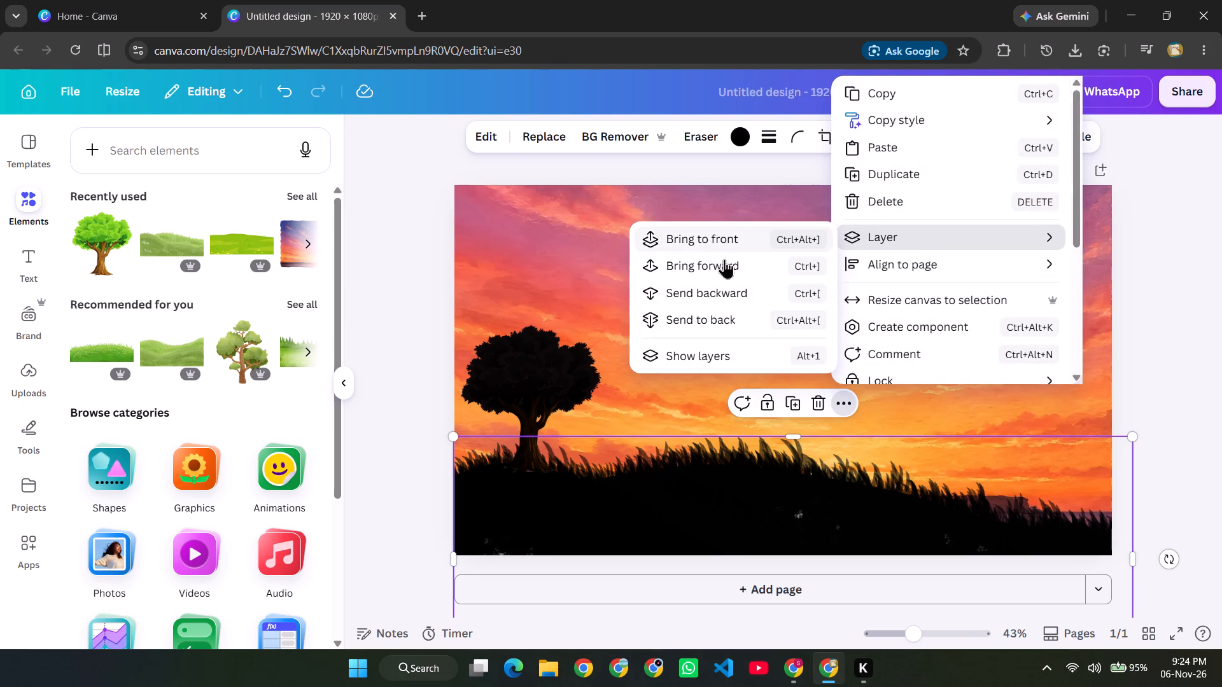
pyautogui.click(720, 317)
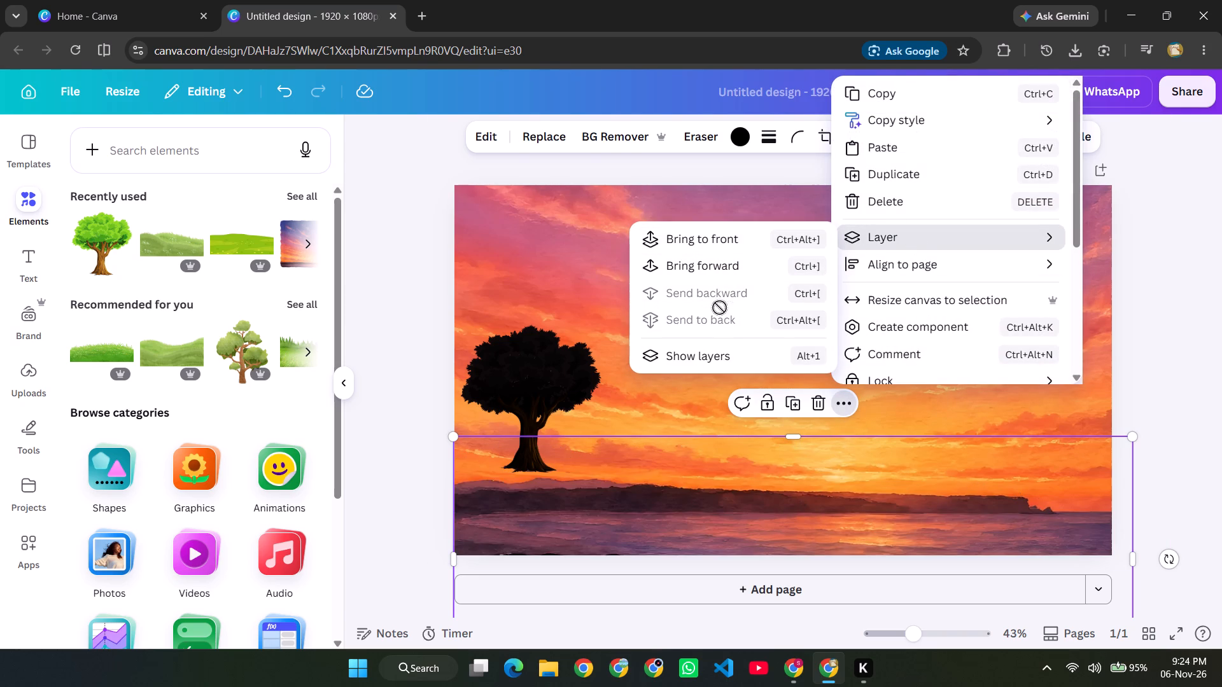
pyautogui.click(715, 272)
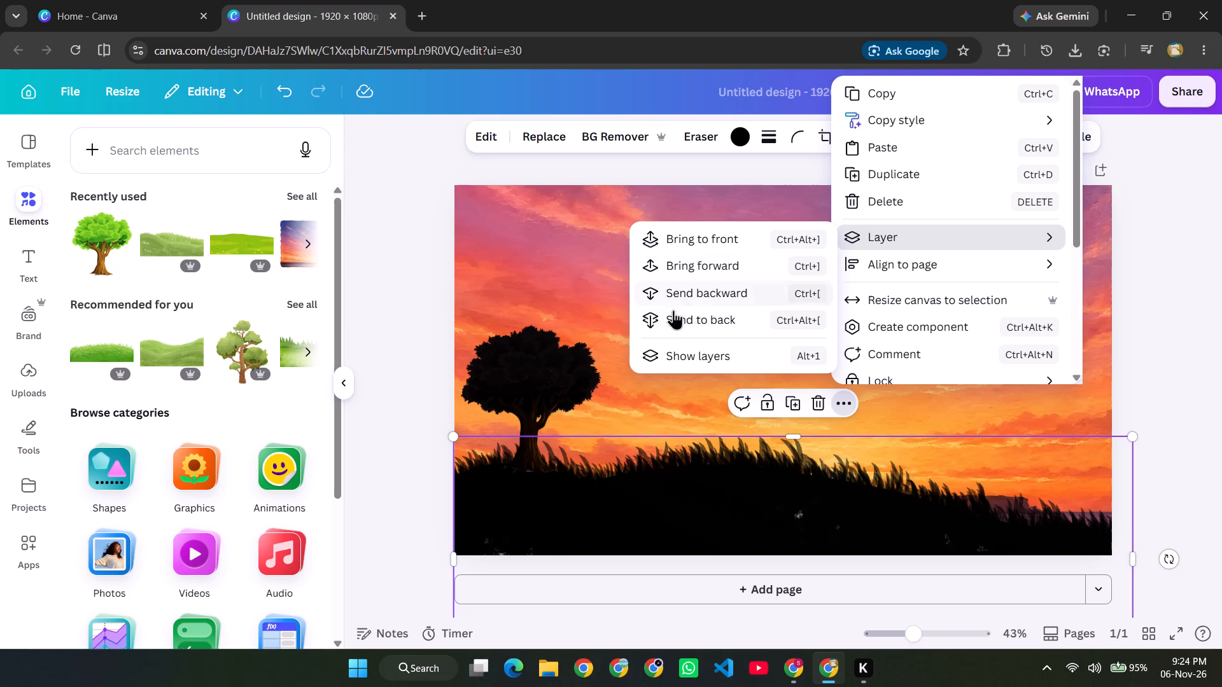
# Show the layers and move the dark hill's layer above the tree so the grass covers the trunk base.
pyautogui.click(547, 382)
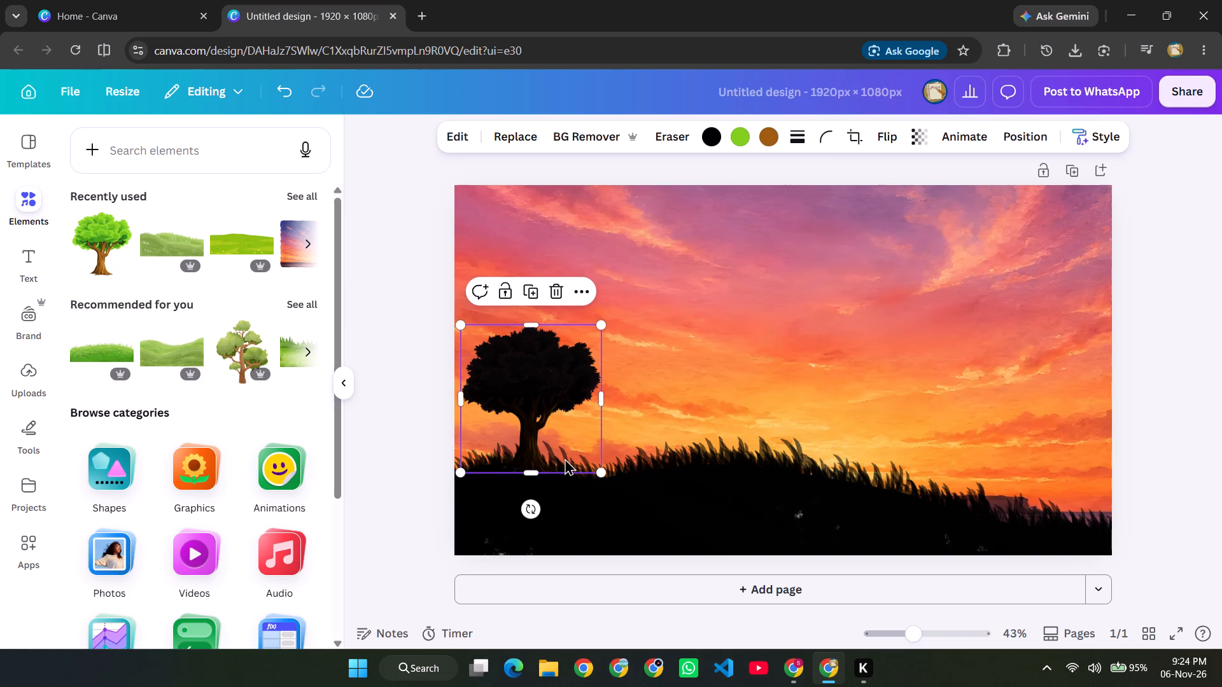
pyautogui.rightClick(549, 424)
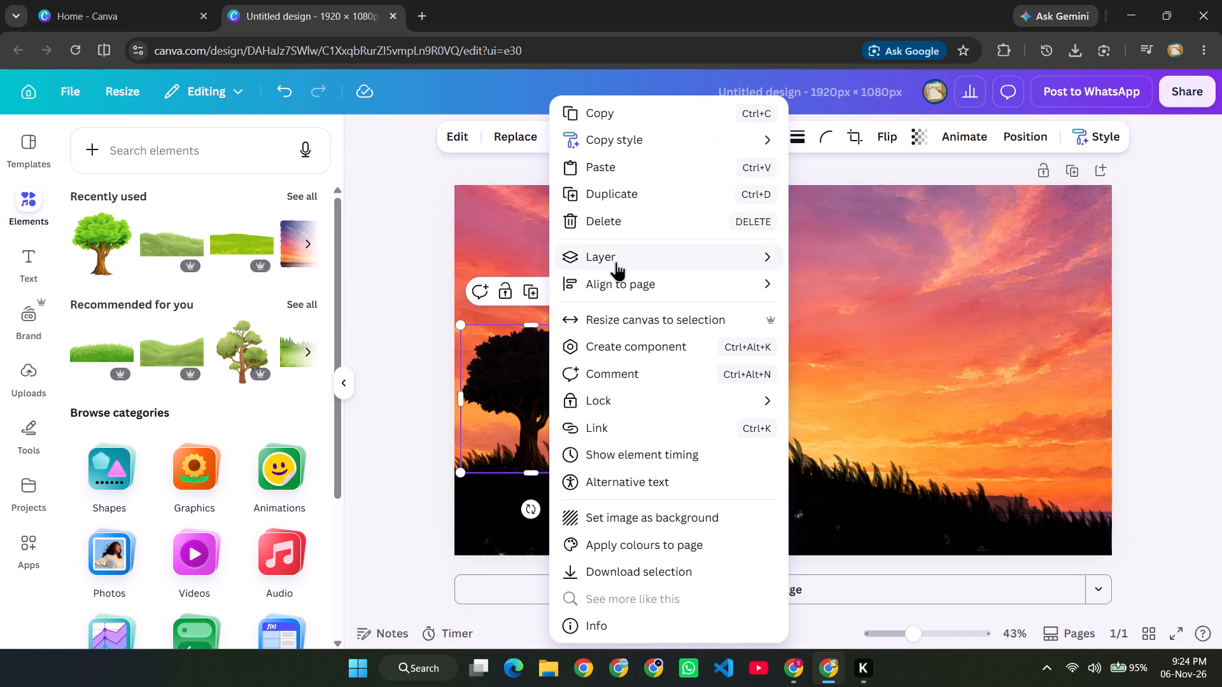
pyautogui.click(832, 373)
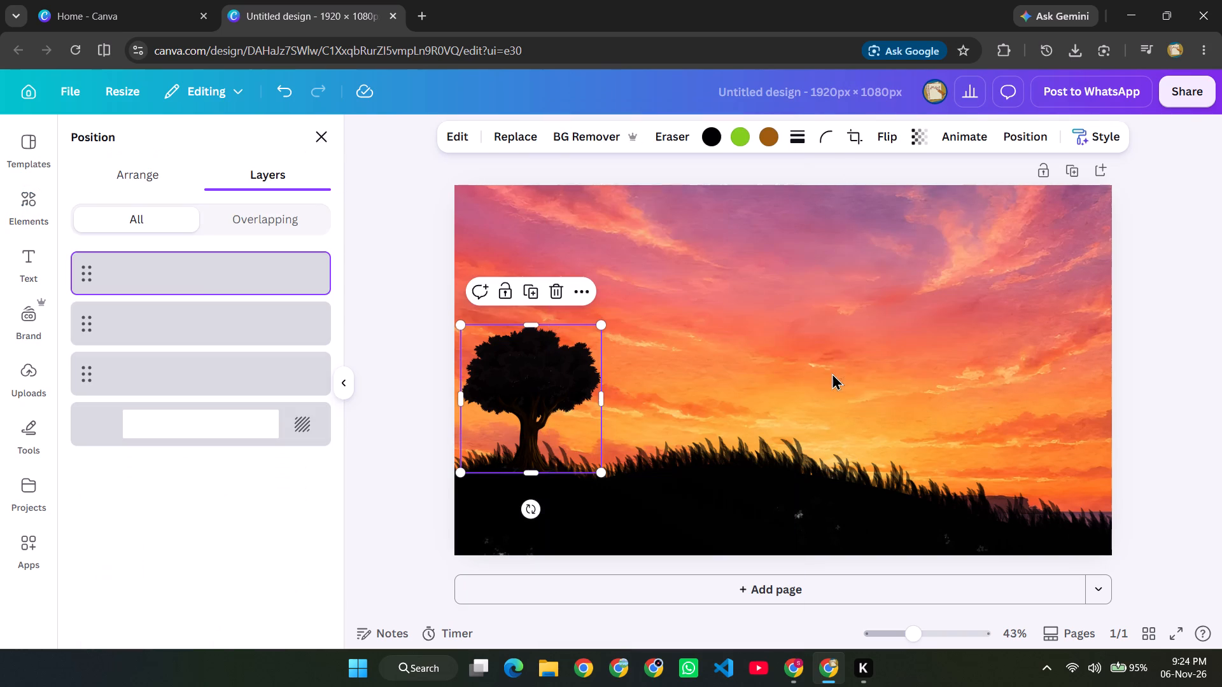
pyautogui.moveTo(209, 322); pyautogui.dragTo(218, 281)
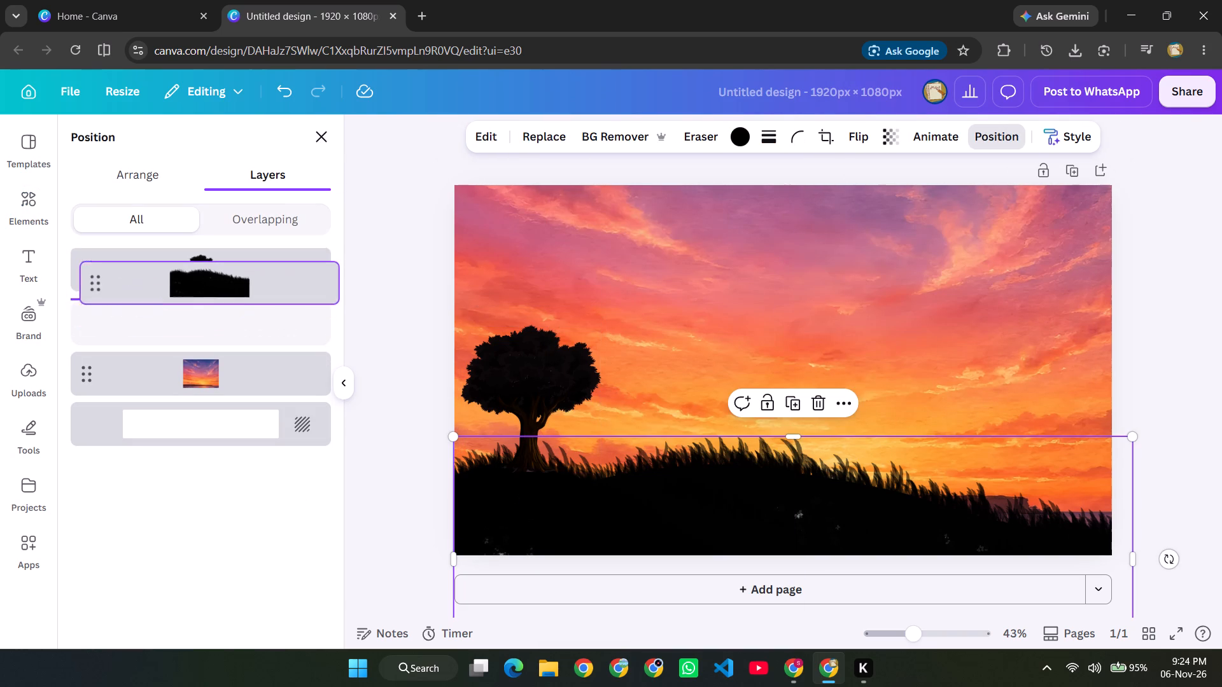
pyautogui.moveTo(218, 281); pyautogui.dragTo(215, 274)
pyautogui.click(403, 339)
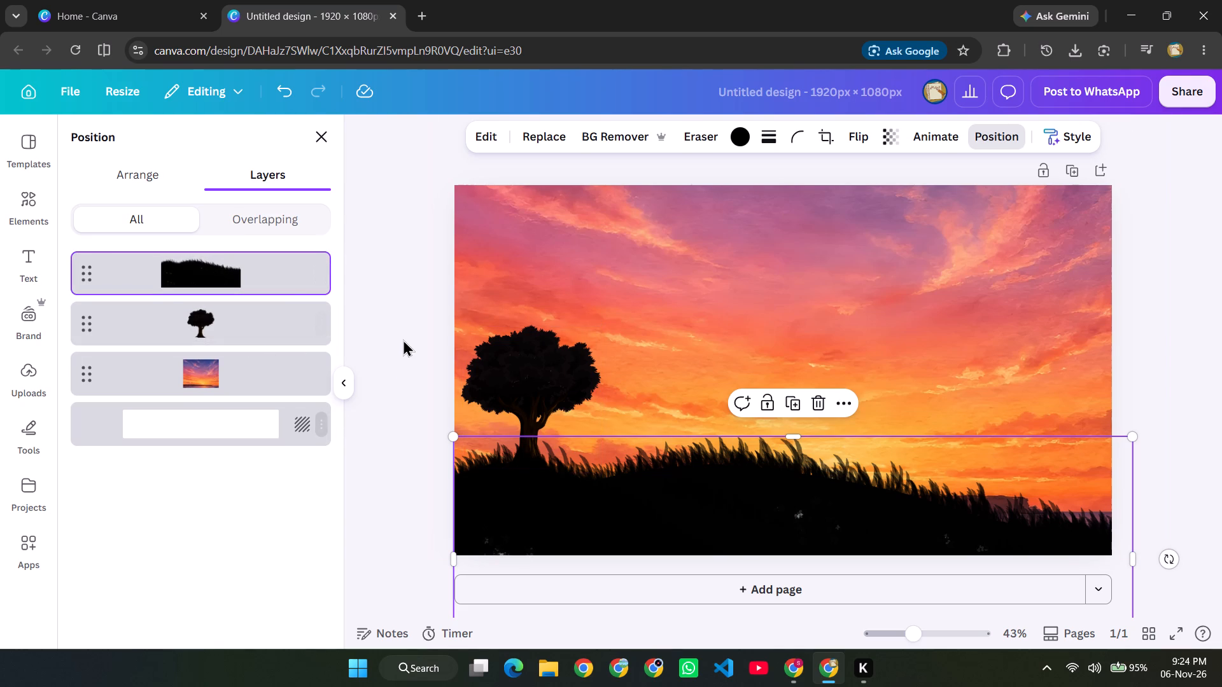
pyautogui.click(355, 314)
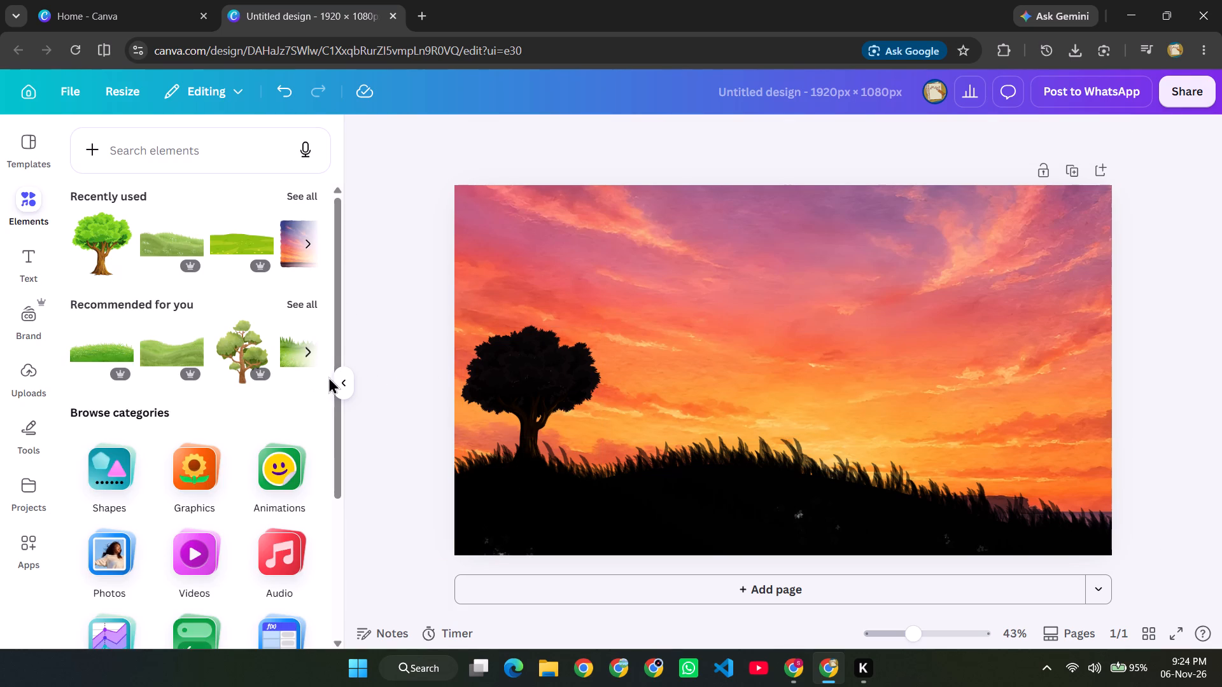
# Search the graphics for "boy sitting" and look through the results for a suitable seated figure.
pyautogui.click(192, 158)
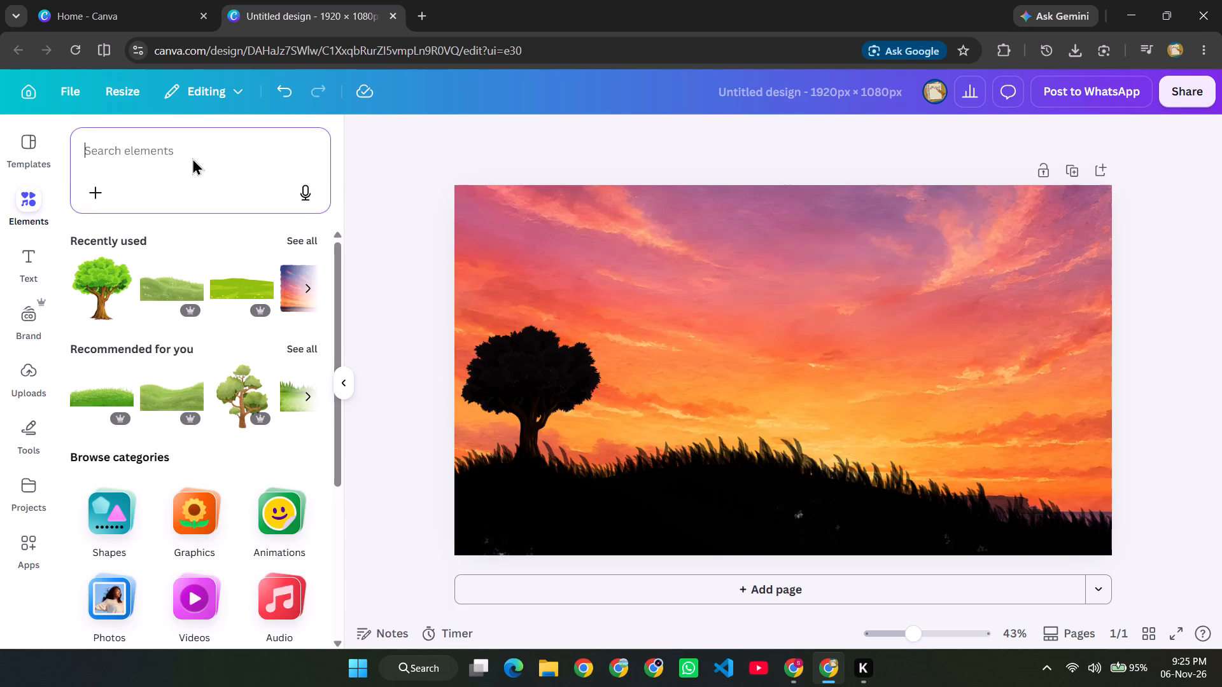
pyautogui.write('boy sitting')
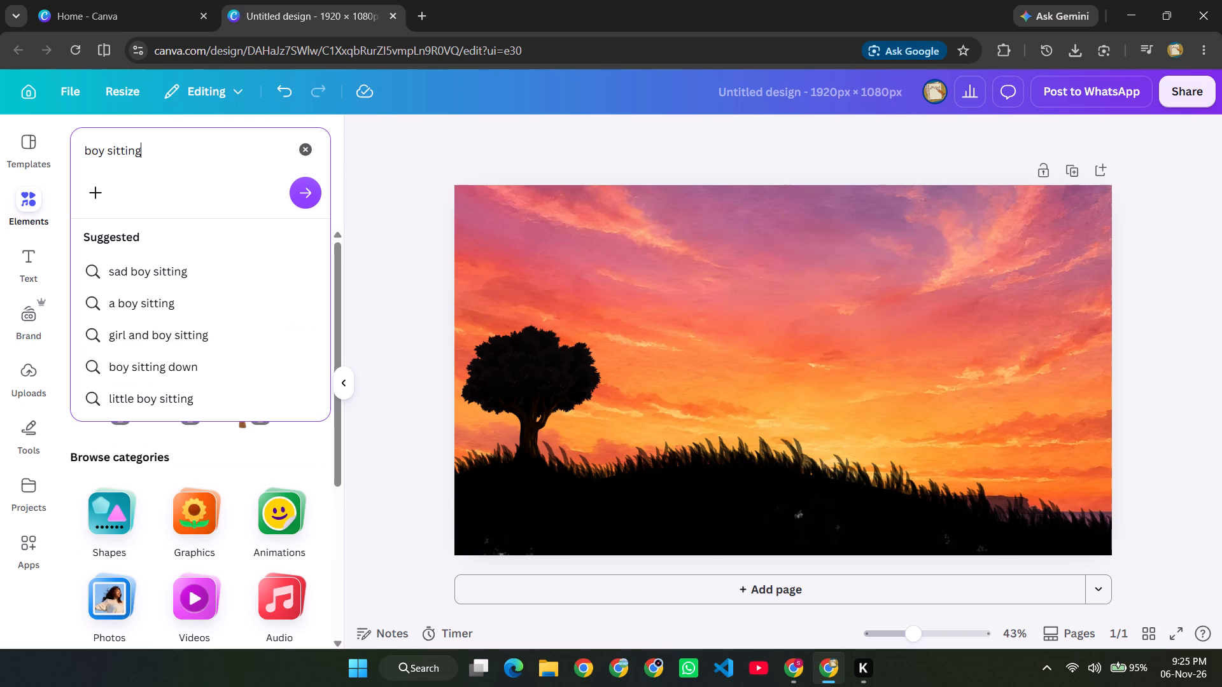
pyautogui.press('\\')
pyautogui.press('BackSpace')
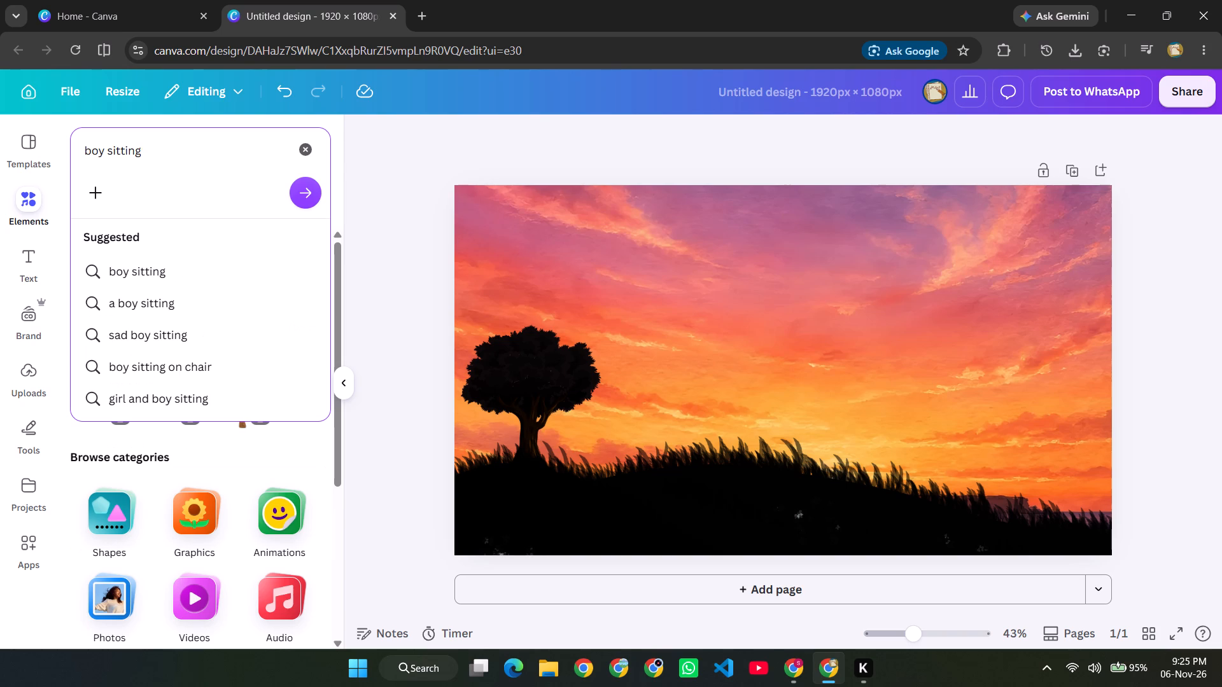
pyautogui.press('Return')
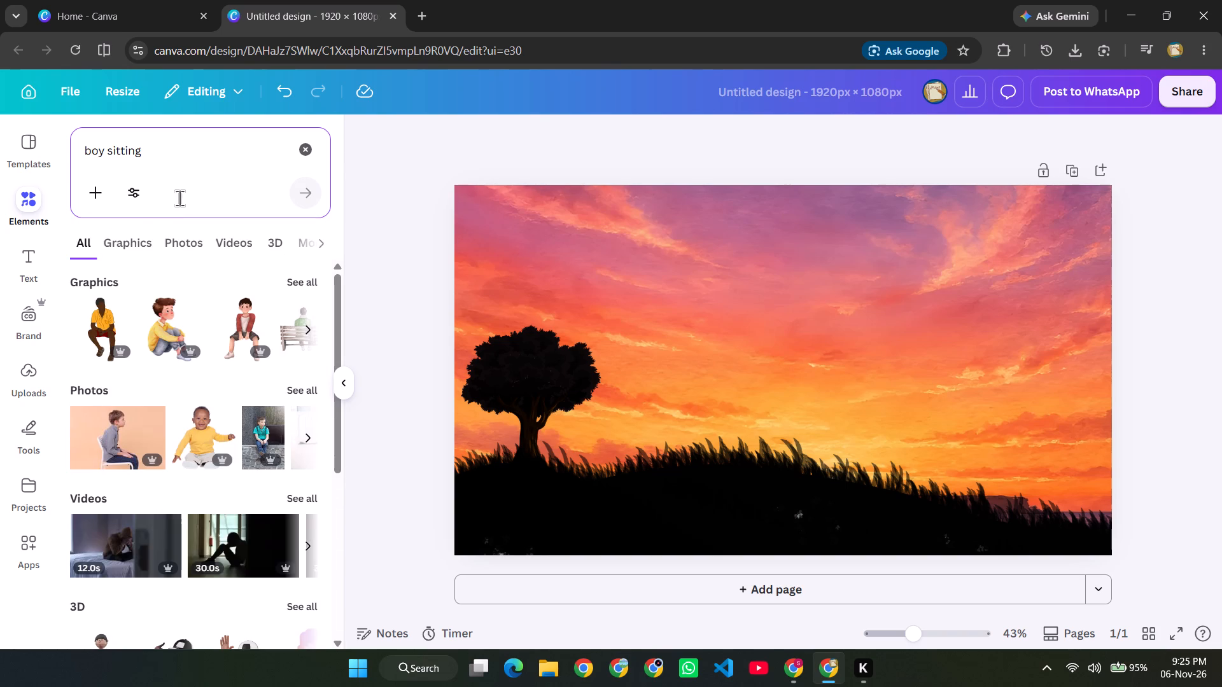
pyautogui.click(302, 286)
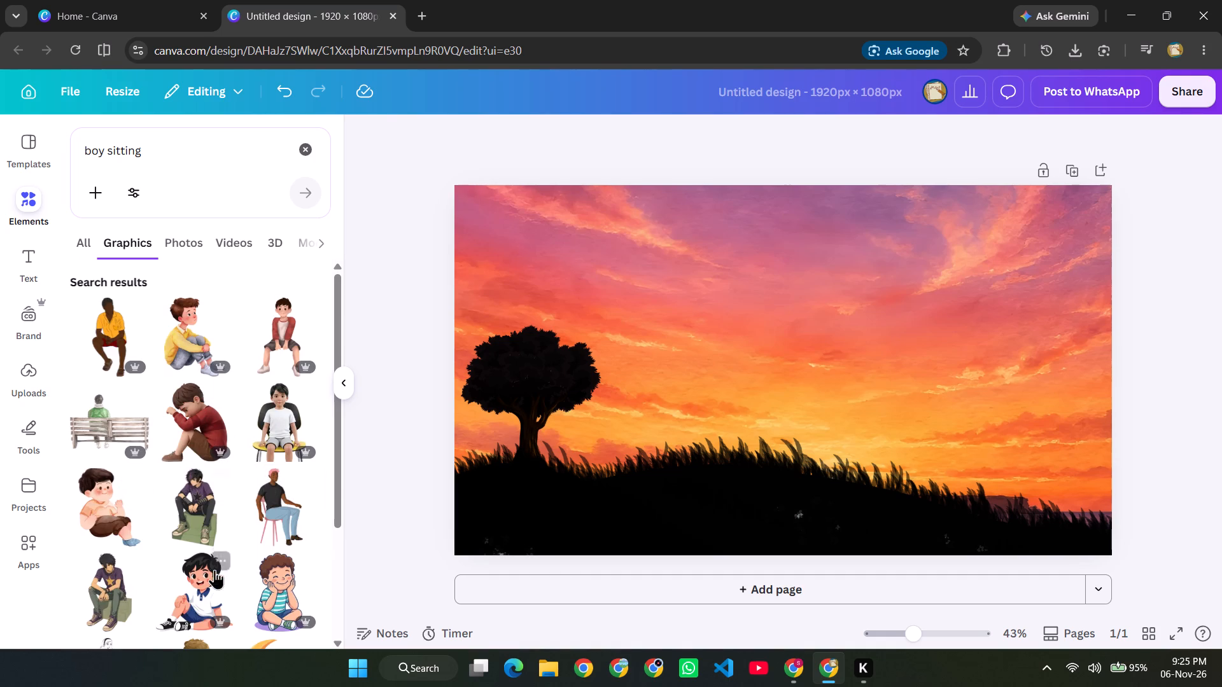
pyautogui.scroll(-4, 244, 496)
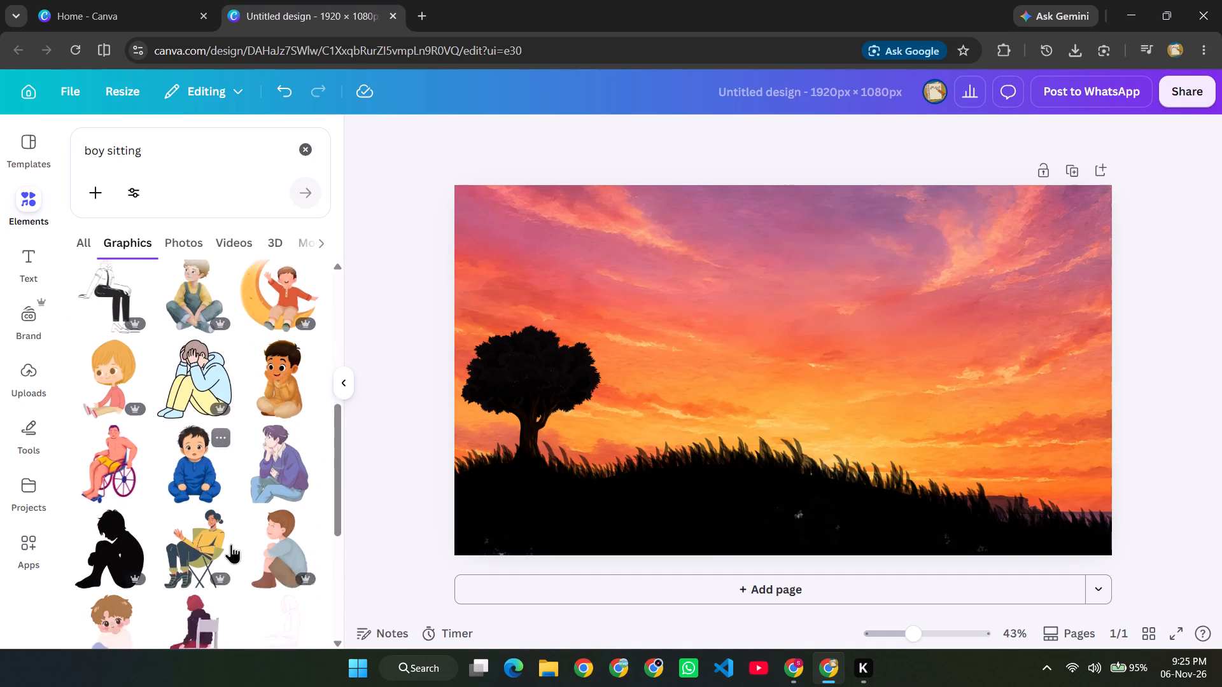
pyautogui.scroll(-3, 244, 490)
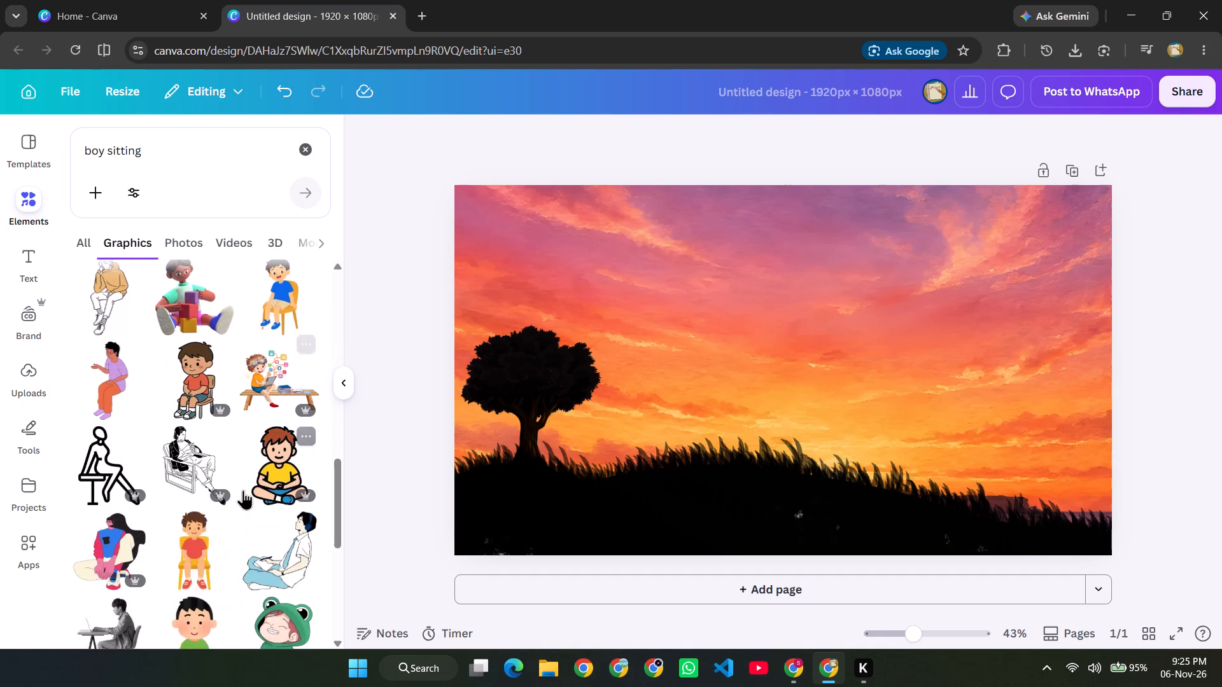
pyautogui.scroll(-3, 243, 490)
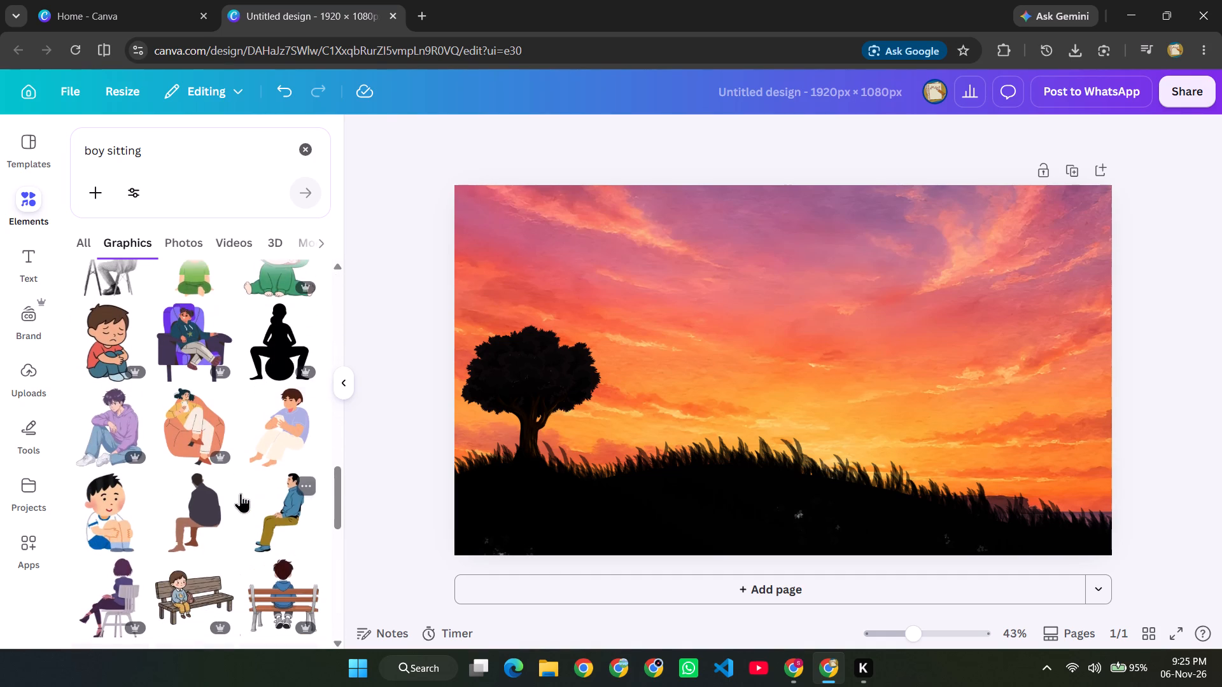
pyautogui.scroll(-2, 241, 493)
pyautogui.scroll(2, 239, 502)
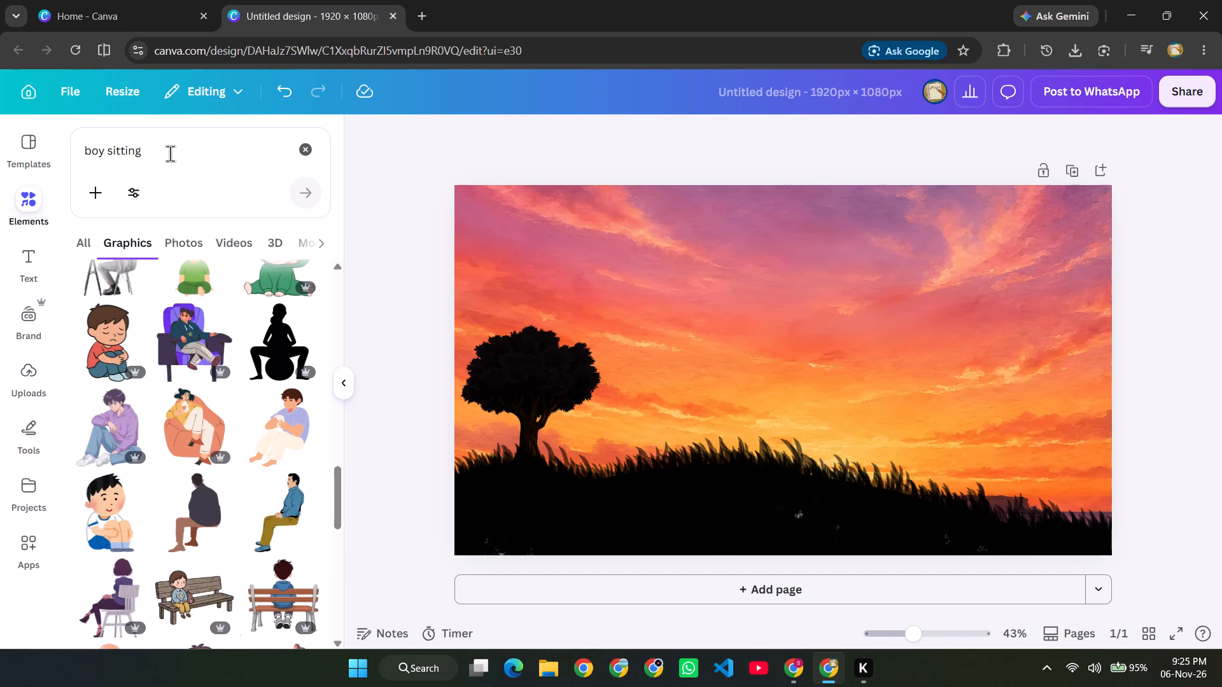
# Refine the graphics search to "boy sitting peacefully" and look through the results for a suitable seated figure.
pyautogui.click(170, 153)
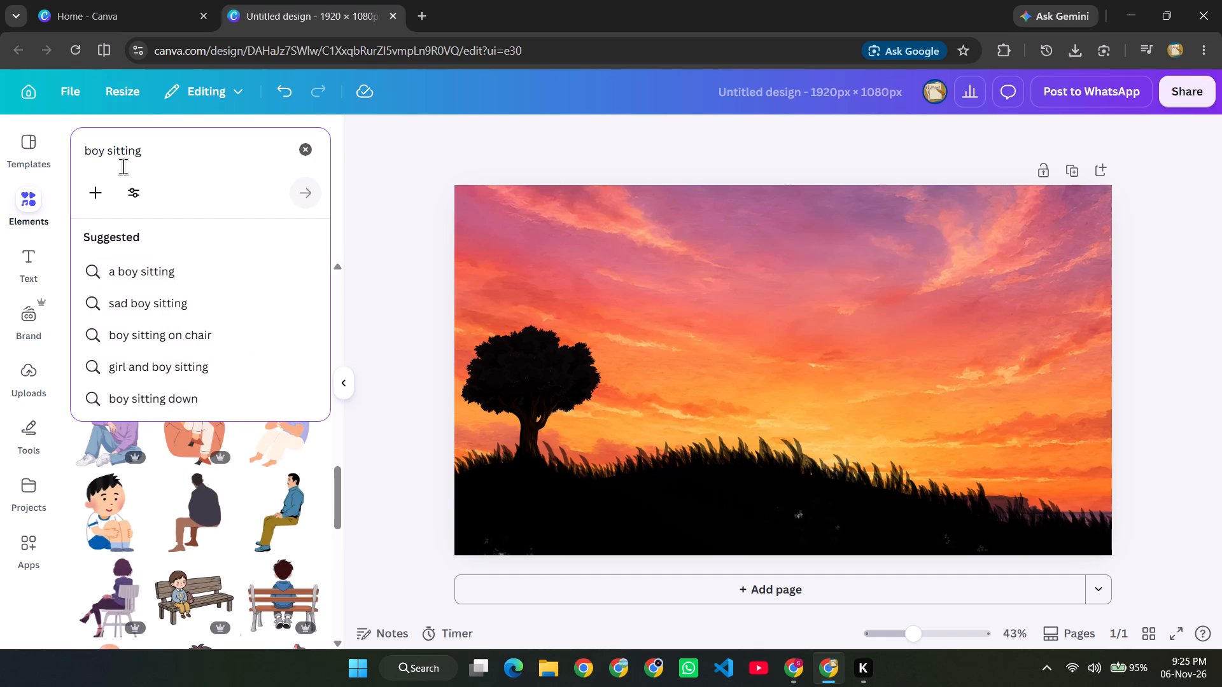
pyautogui.press('space')
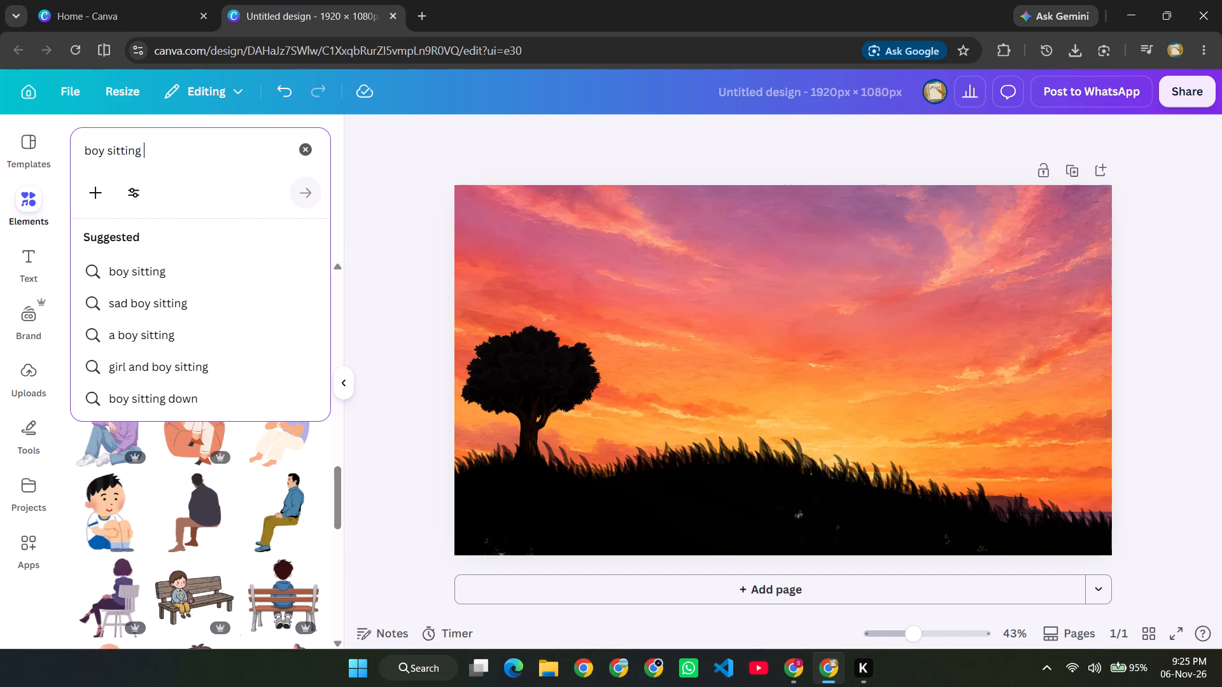
pyautogui.press('p')
pyautogui.write('eacefully')
pyautogui.press('Return')
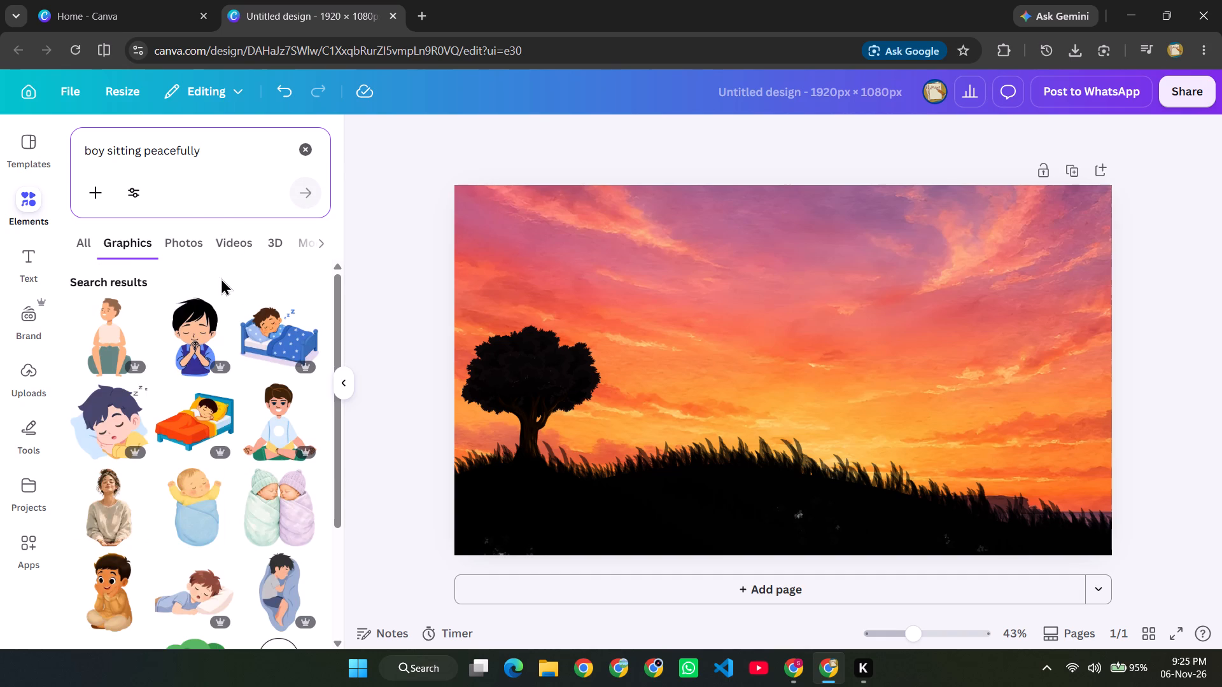
pyautogui.scroll(-1, 218, 286)
pyautogui.scroll(-1, 212, 386)
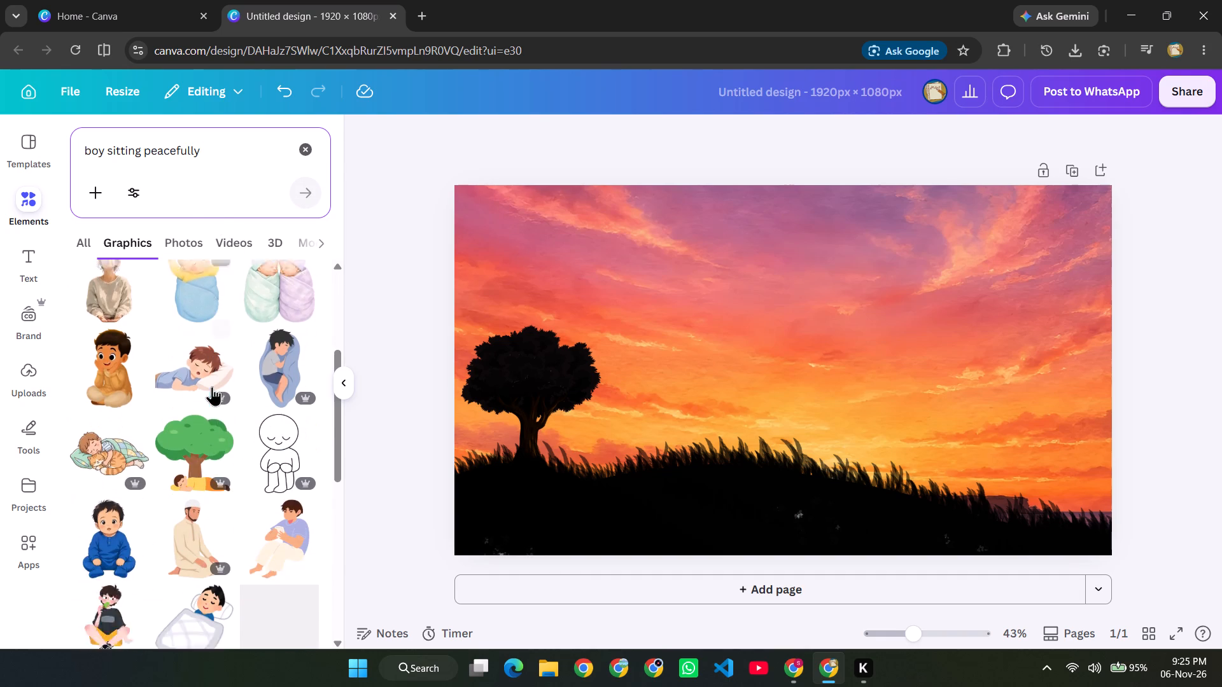
pyautogui.scroll(-1, 227, 448)
pyautogui.scroll(-1, 202, 508)
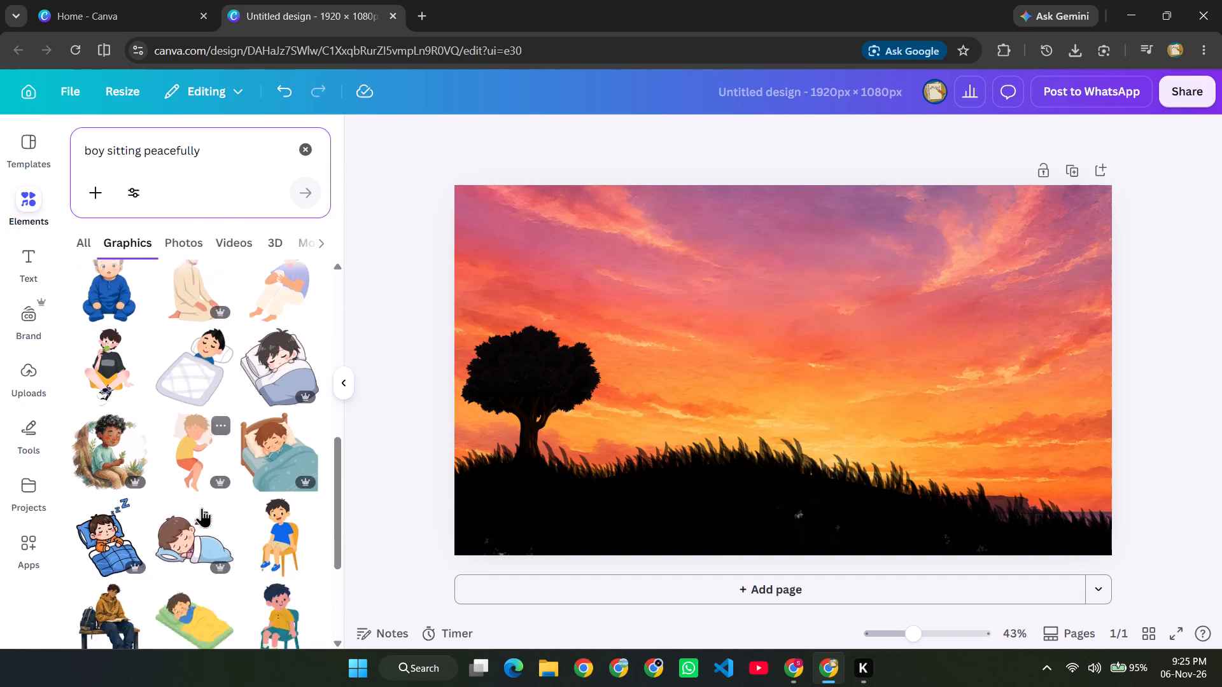
# Change the graphics search to "man sitting peacefully" and look through the results for a seated silhouette.
pyautogui.click(103, 151)
pyautogui.press('BackSpace')
pyautogui.press('BackSpace')
pyautogui.press('BackSpace')
pyautogui.press('BackSpace')
pyautogui.press('BackSpace')
pyautogui.press('BackSpace')
pyautogui.press('BackSpace')
pyautogui.press('BackSpace')
pyautogui.press('BackSpace')
pyautogui.press('BackSpace')
pyautogui.press('BackSpace')
pyautogui.press('BackSpace')
pyautogui.press('BackSpace')
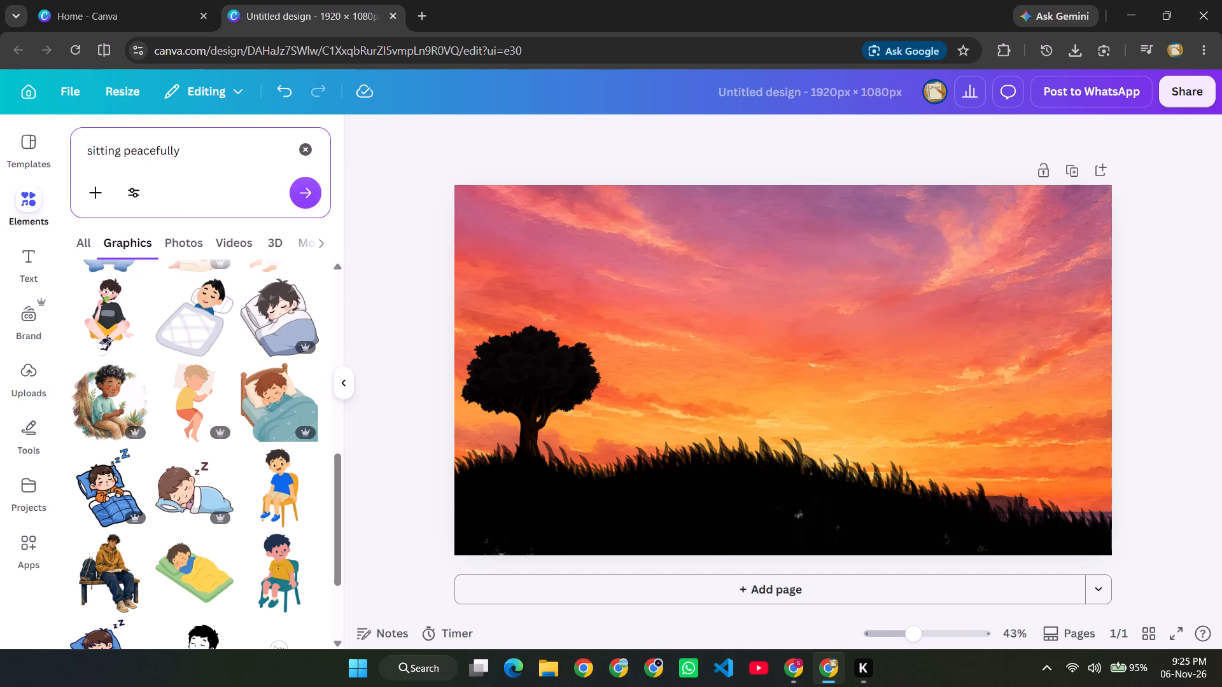
pyautogui.write('man')
pyautogui.press('Return')
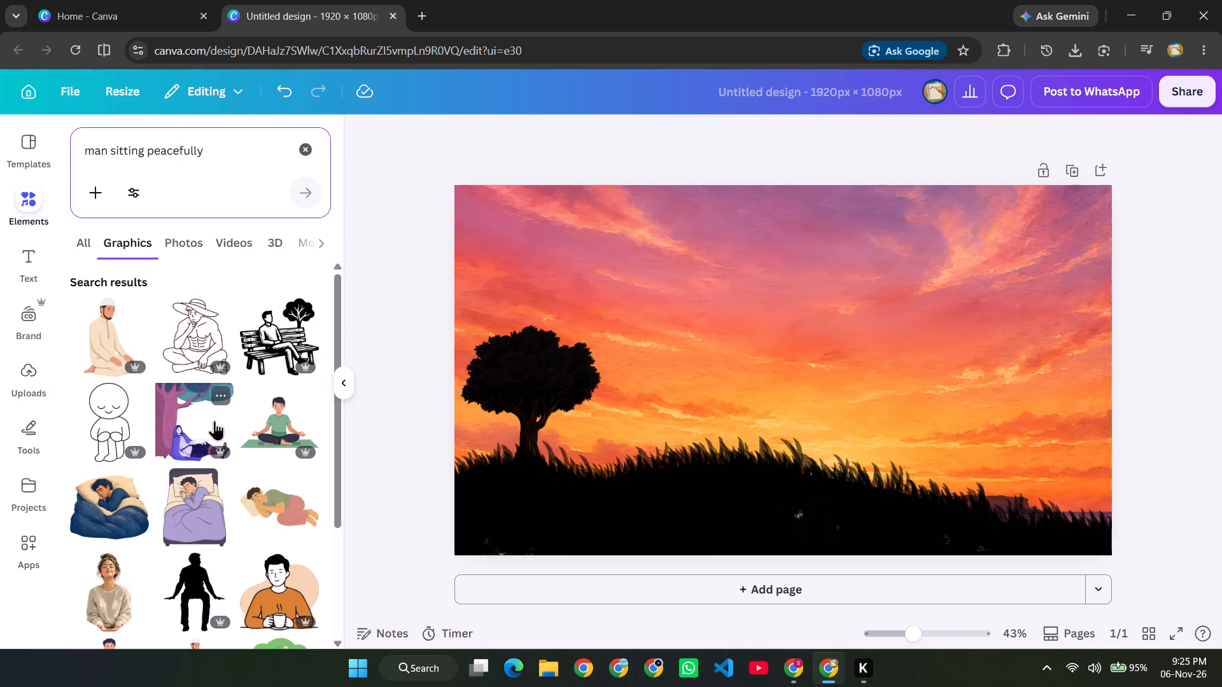
pyautogui.scroll(-2, 183, 476)
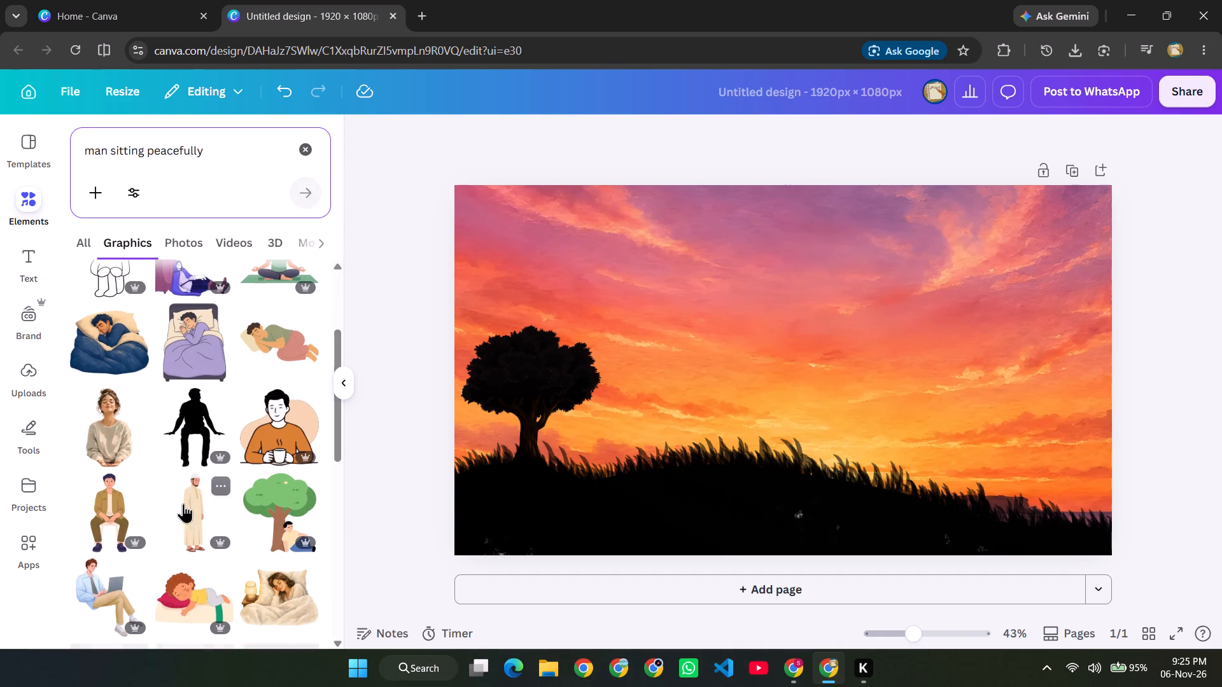
pyautogui.scroll(-2, 195, 510)
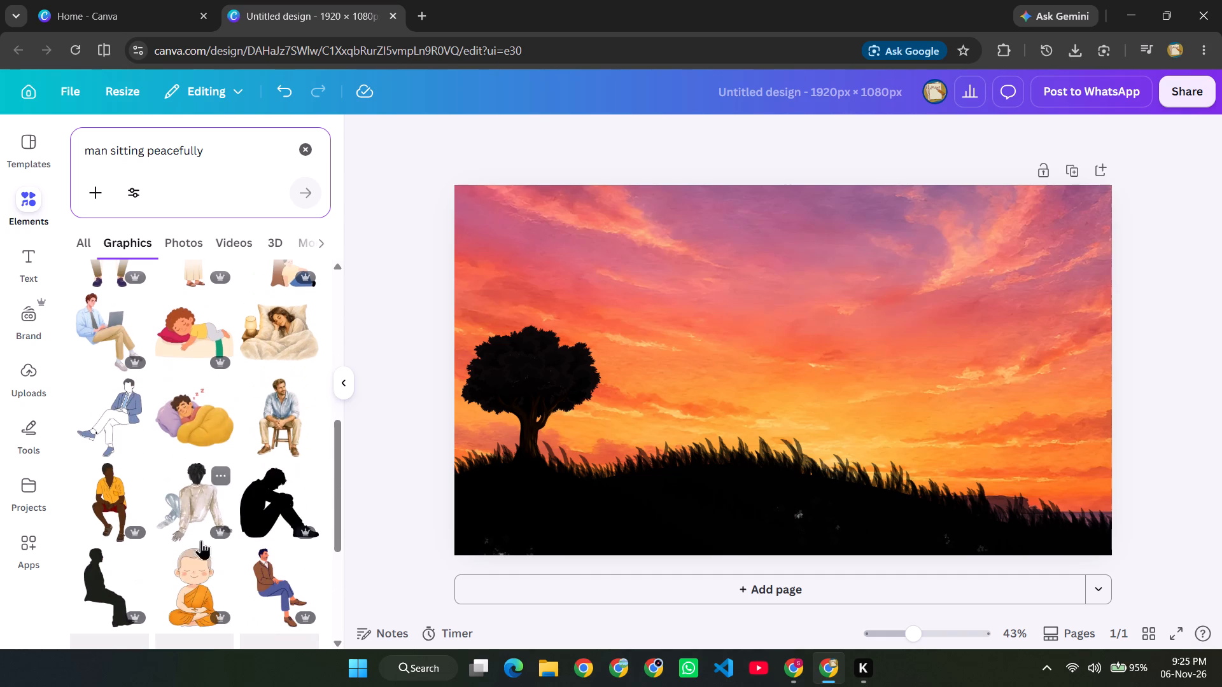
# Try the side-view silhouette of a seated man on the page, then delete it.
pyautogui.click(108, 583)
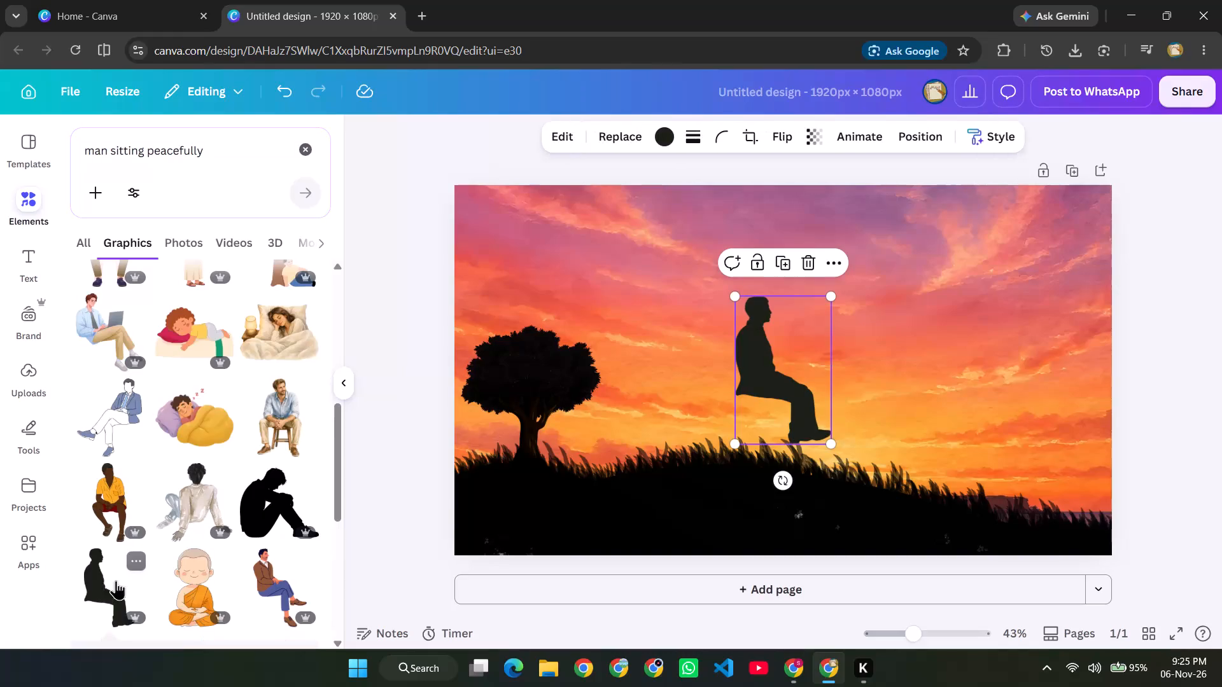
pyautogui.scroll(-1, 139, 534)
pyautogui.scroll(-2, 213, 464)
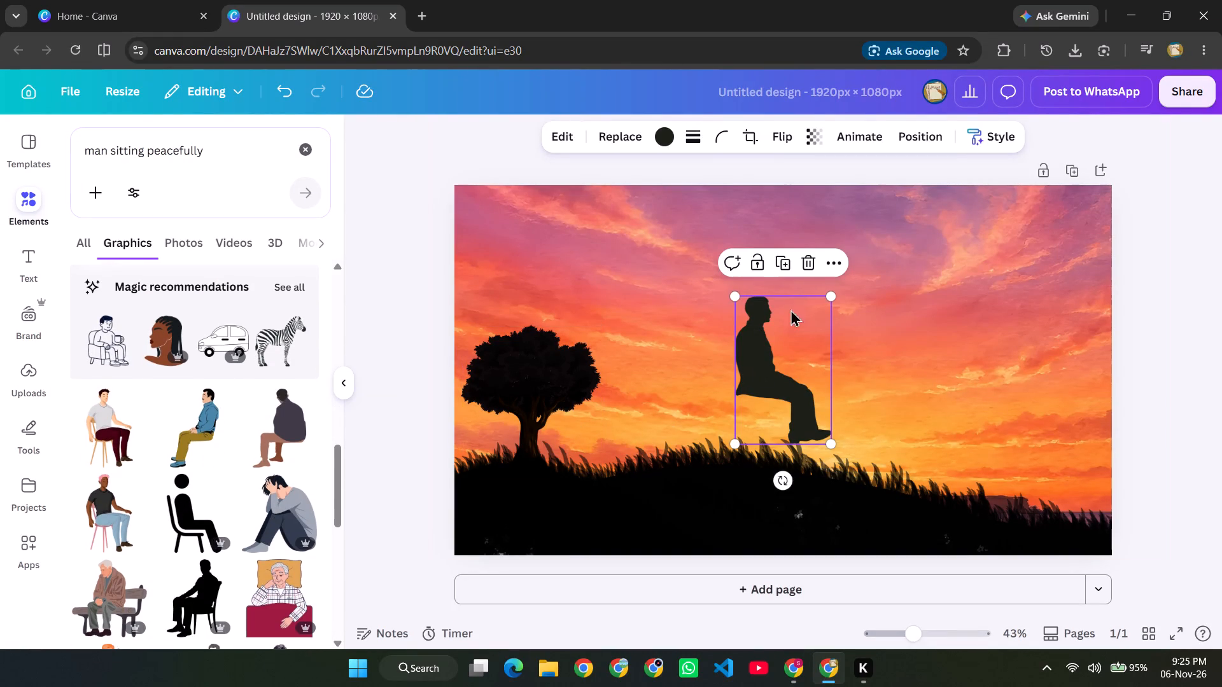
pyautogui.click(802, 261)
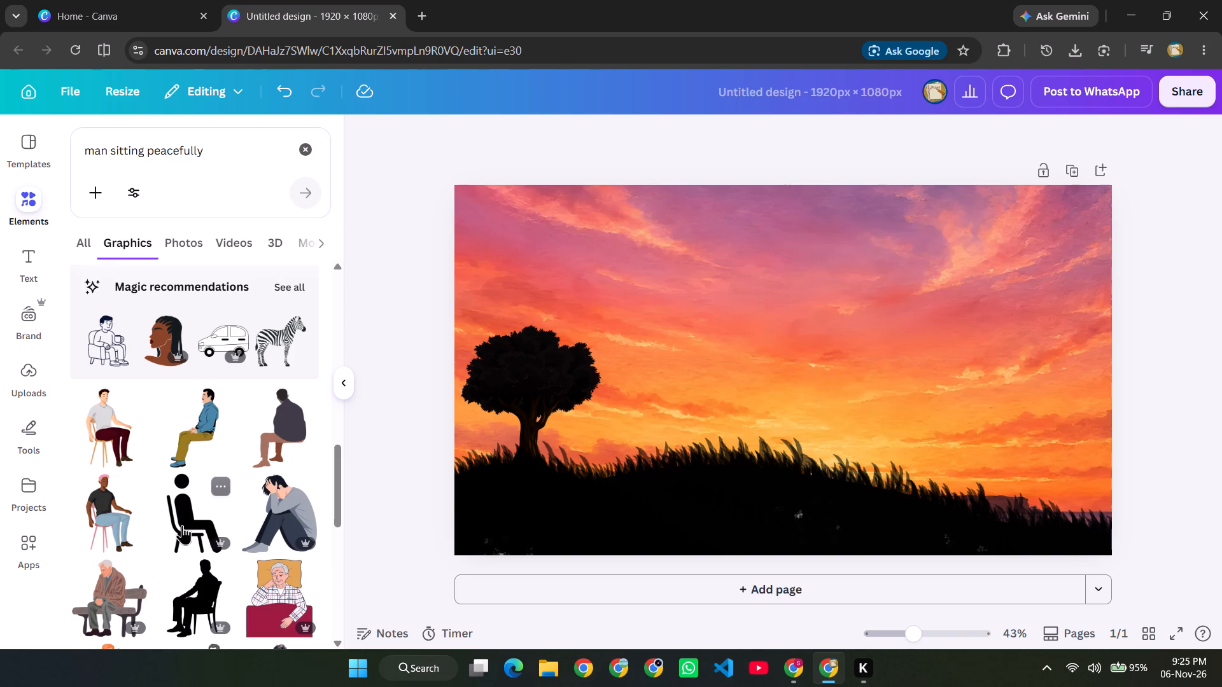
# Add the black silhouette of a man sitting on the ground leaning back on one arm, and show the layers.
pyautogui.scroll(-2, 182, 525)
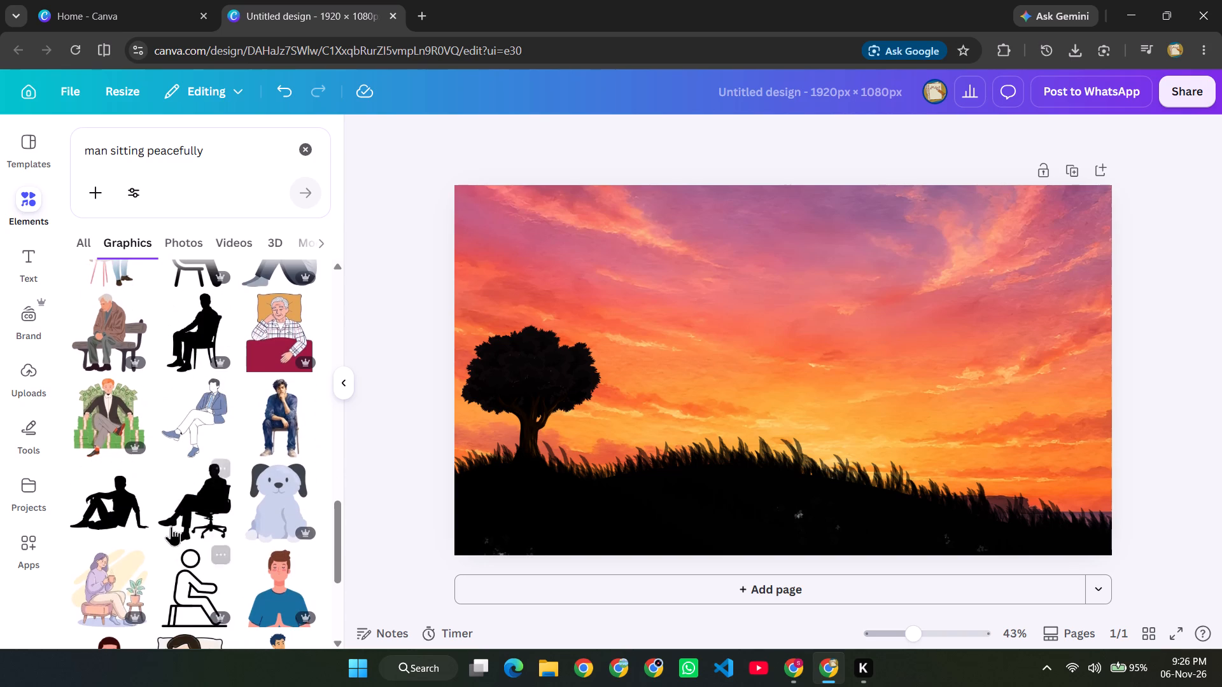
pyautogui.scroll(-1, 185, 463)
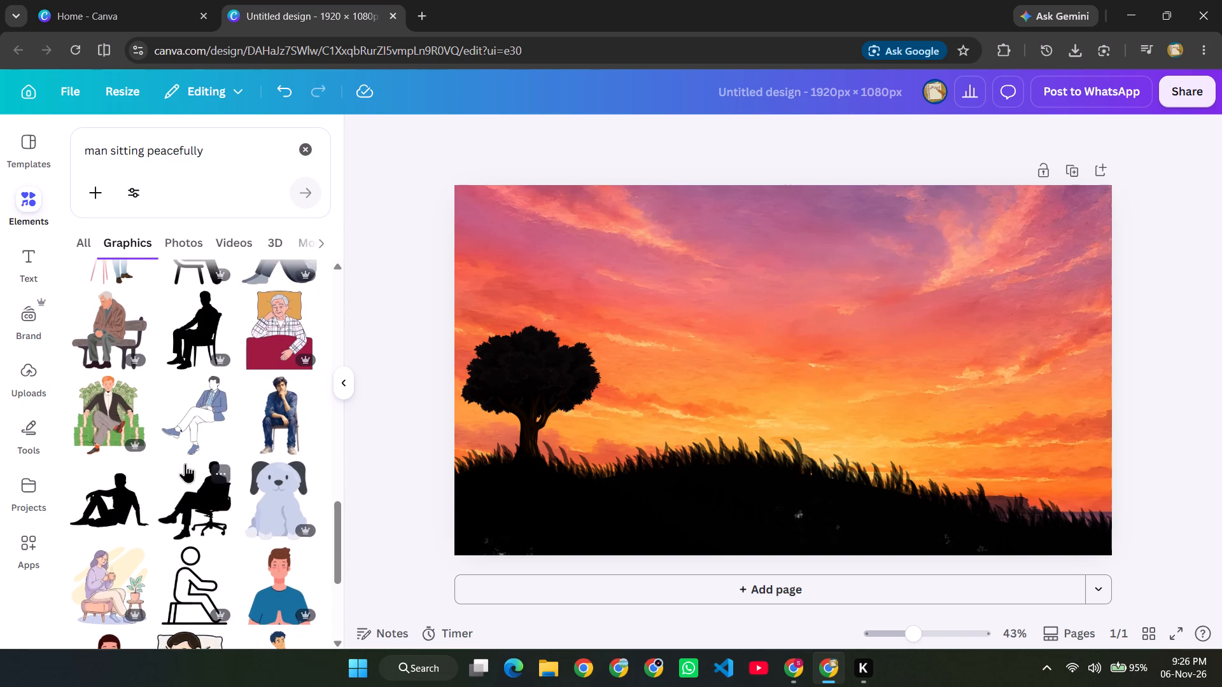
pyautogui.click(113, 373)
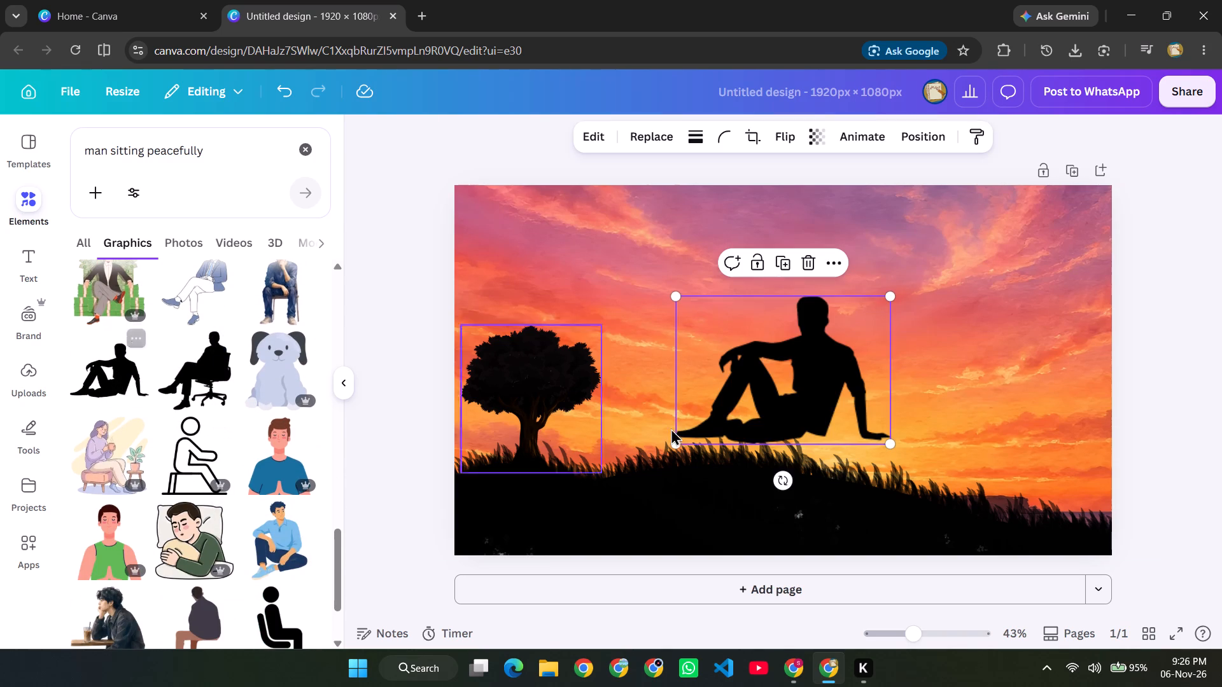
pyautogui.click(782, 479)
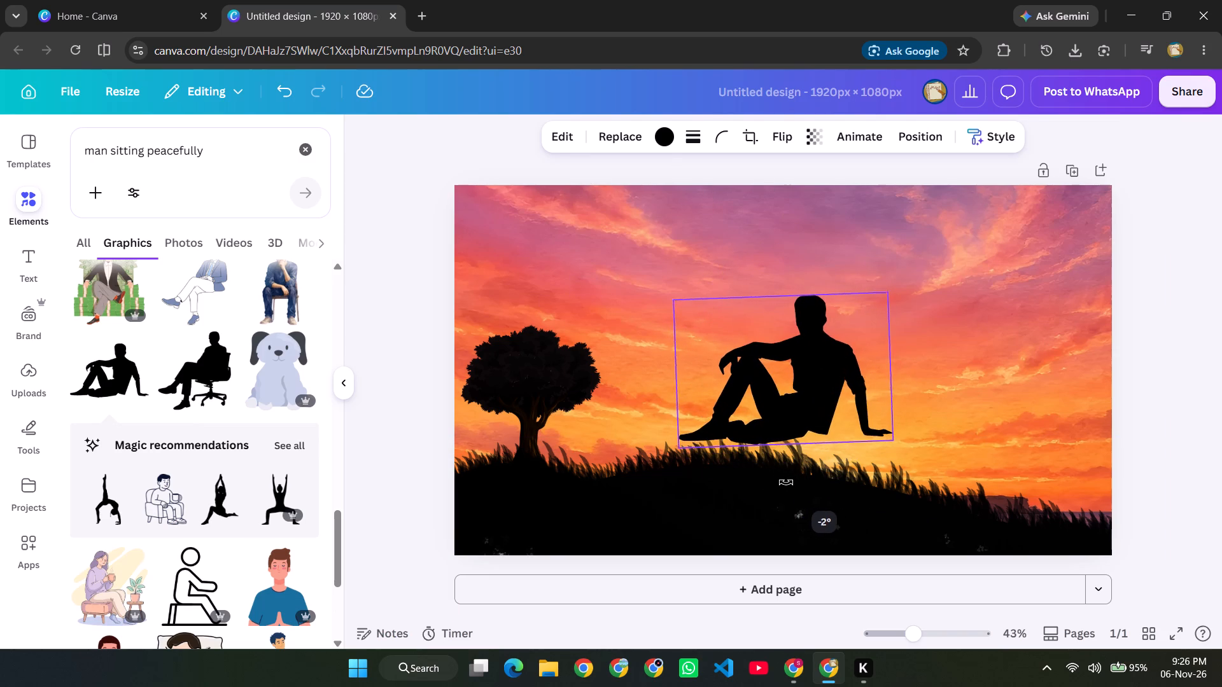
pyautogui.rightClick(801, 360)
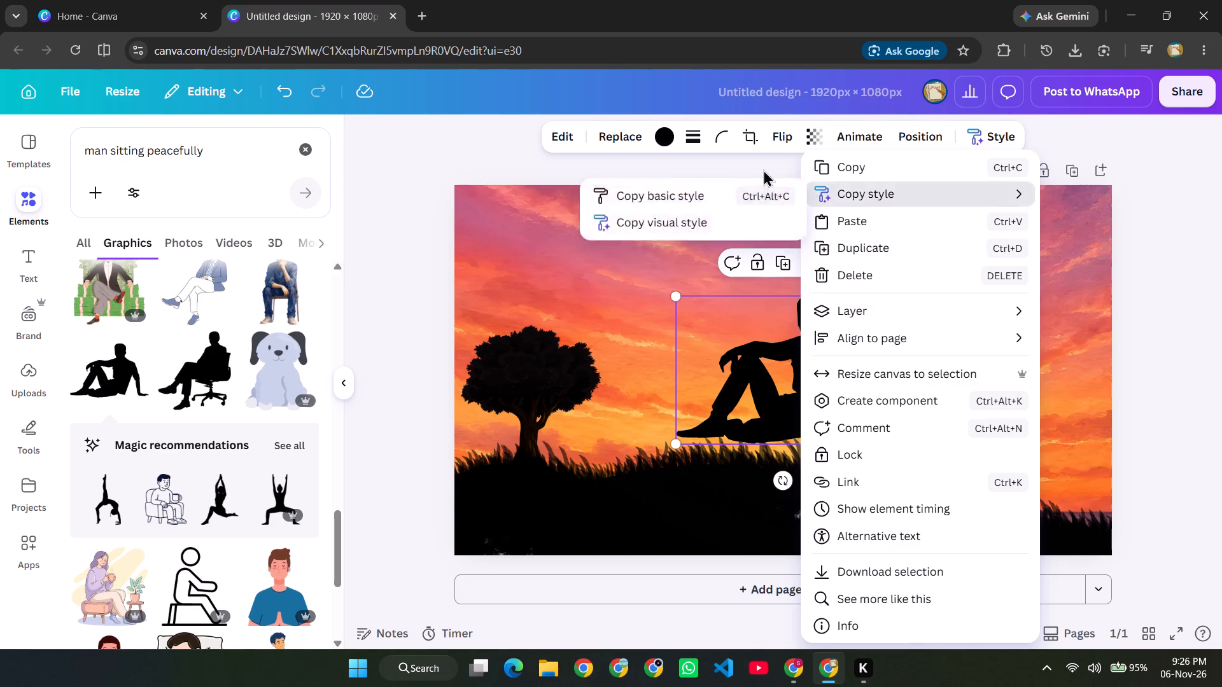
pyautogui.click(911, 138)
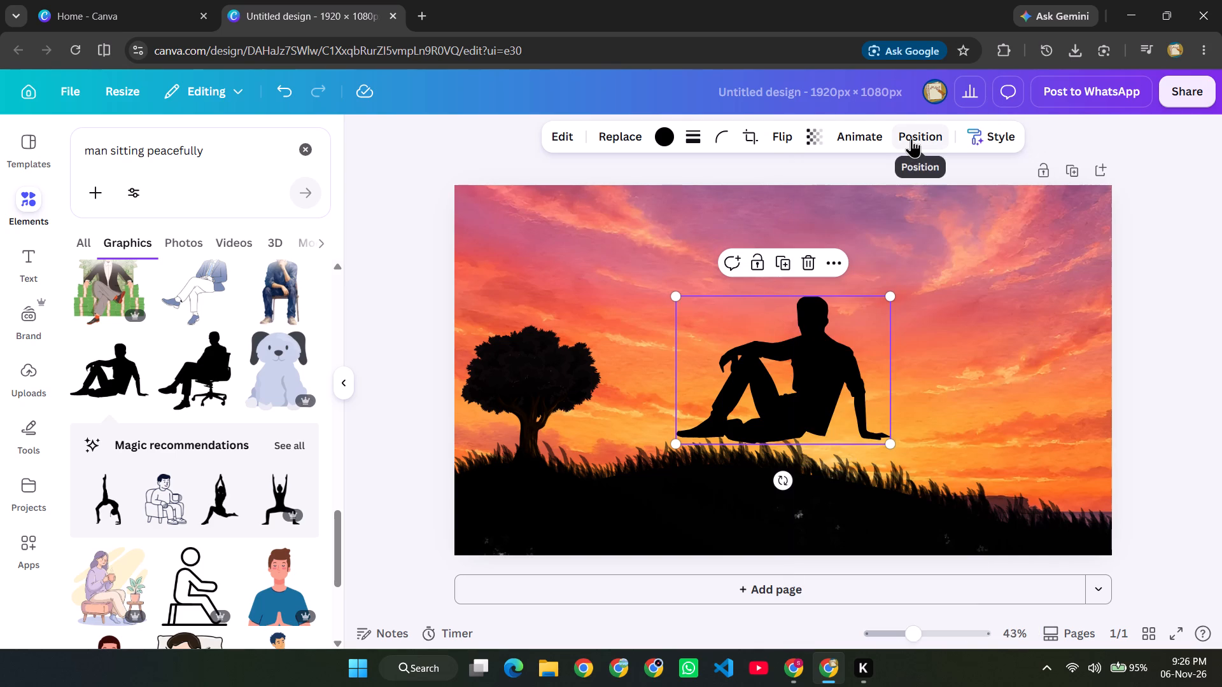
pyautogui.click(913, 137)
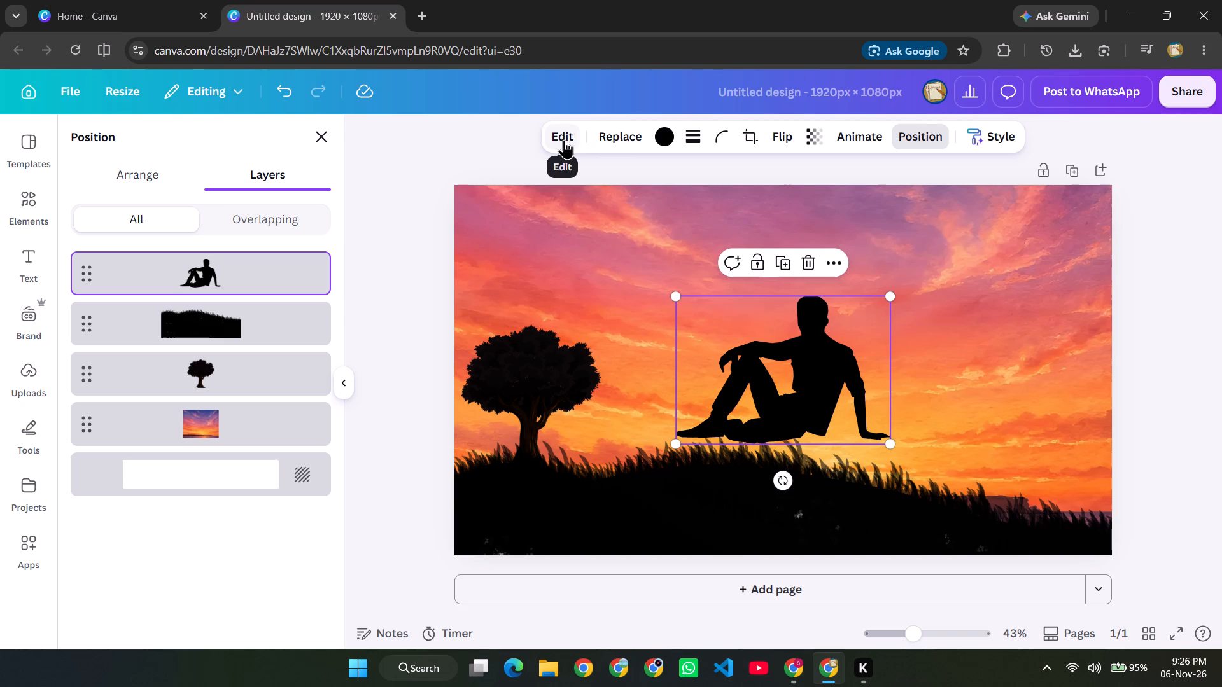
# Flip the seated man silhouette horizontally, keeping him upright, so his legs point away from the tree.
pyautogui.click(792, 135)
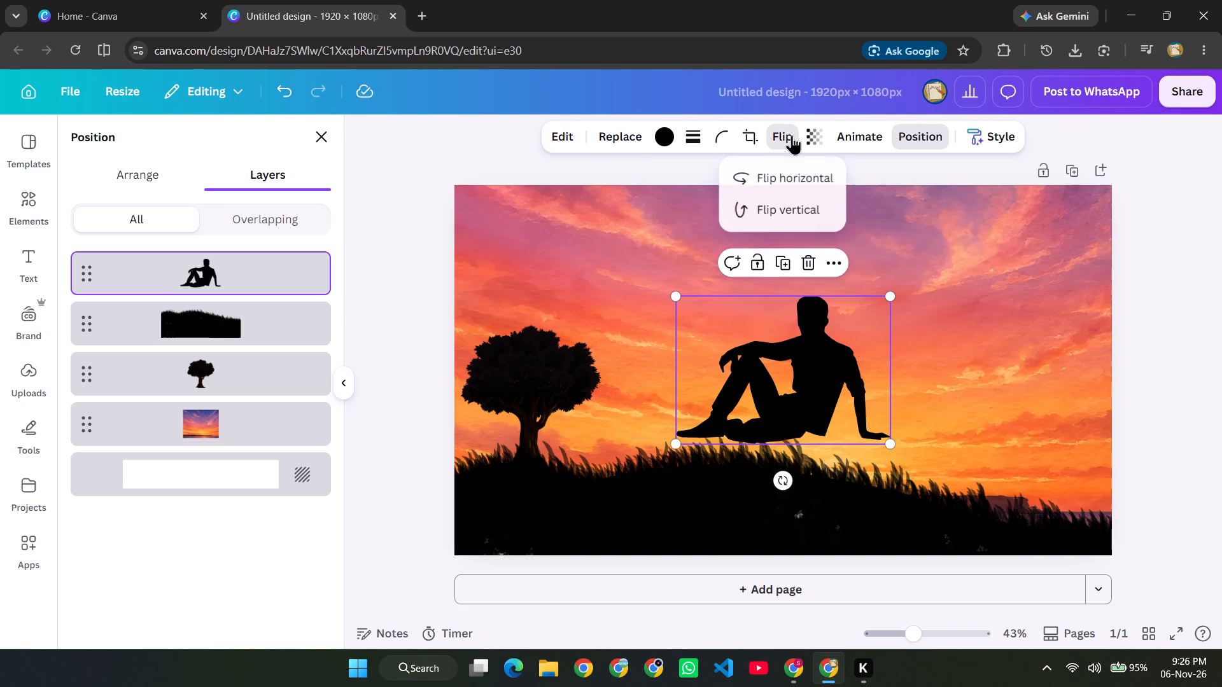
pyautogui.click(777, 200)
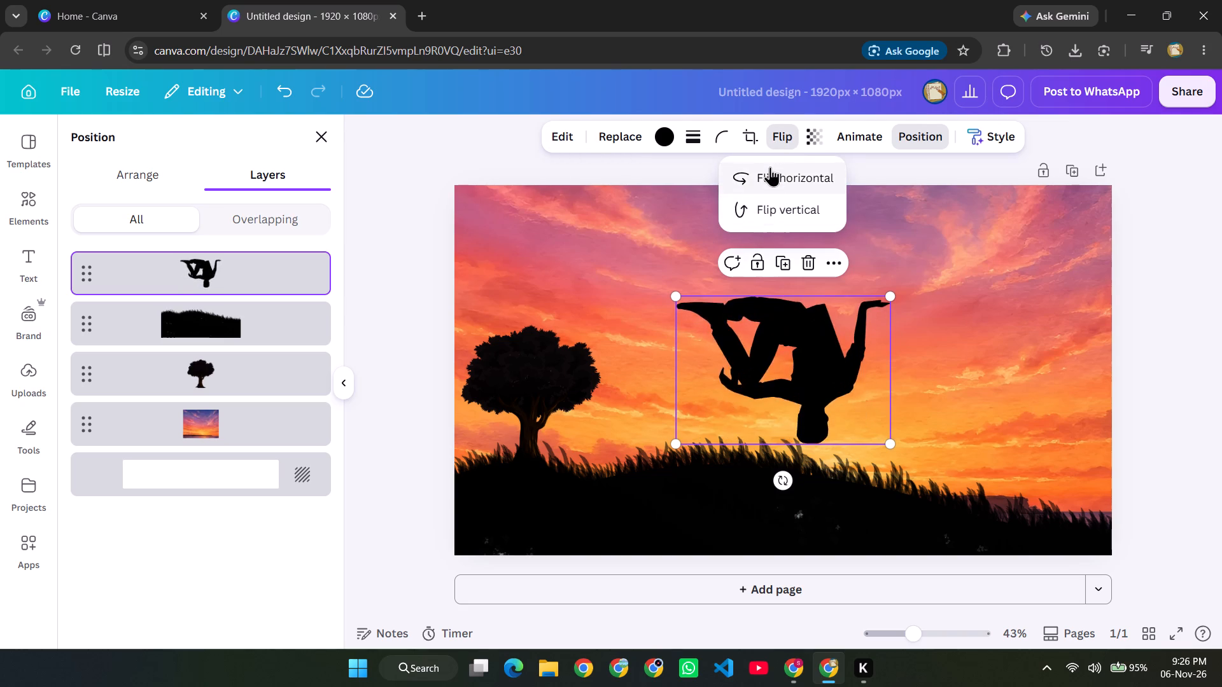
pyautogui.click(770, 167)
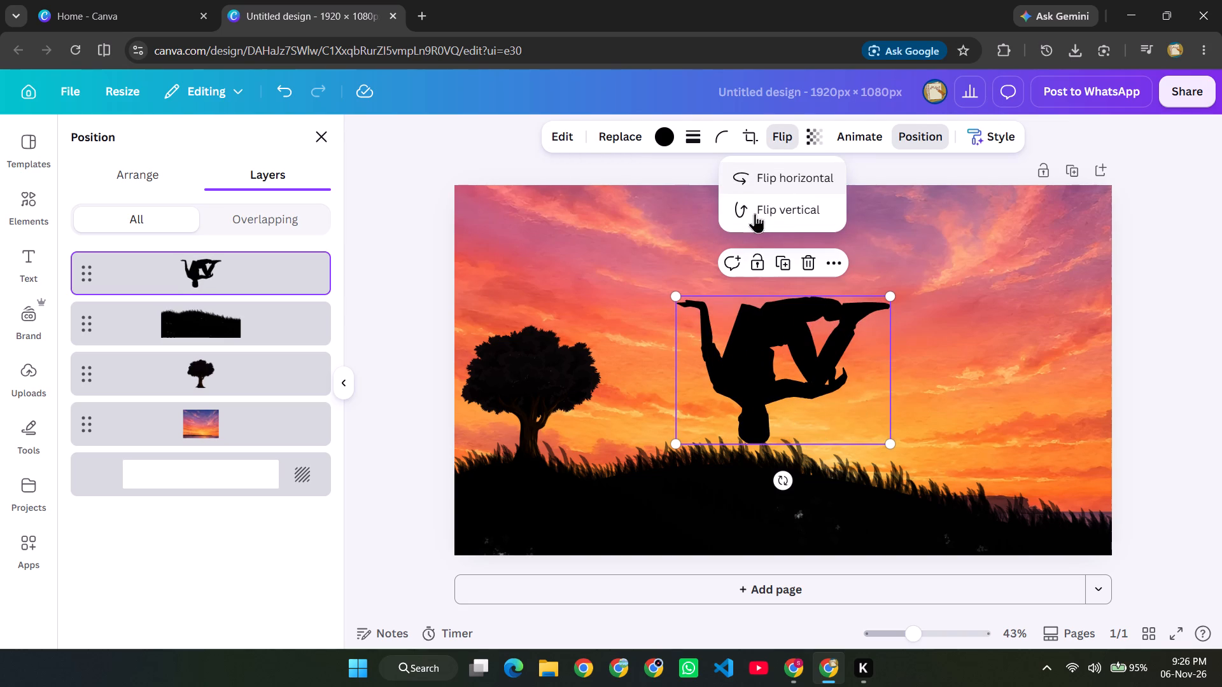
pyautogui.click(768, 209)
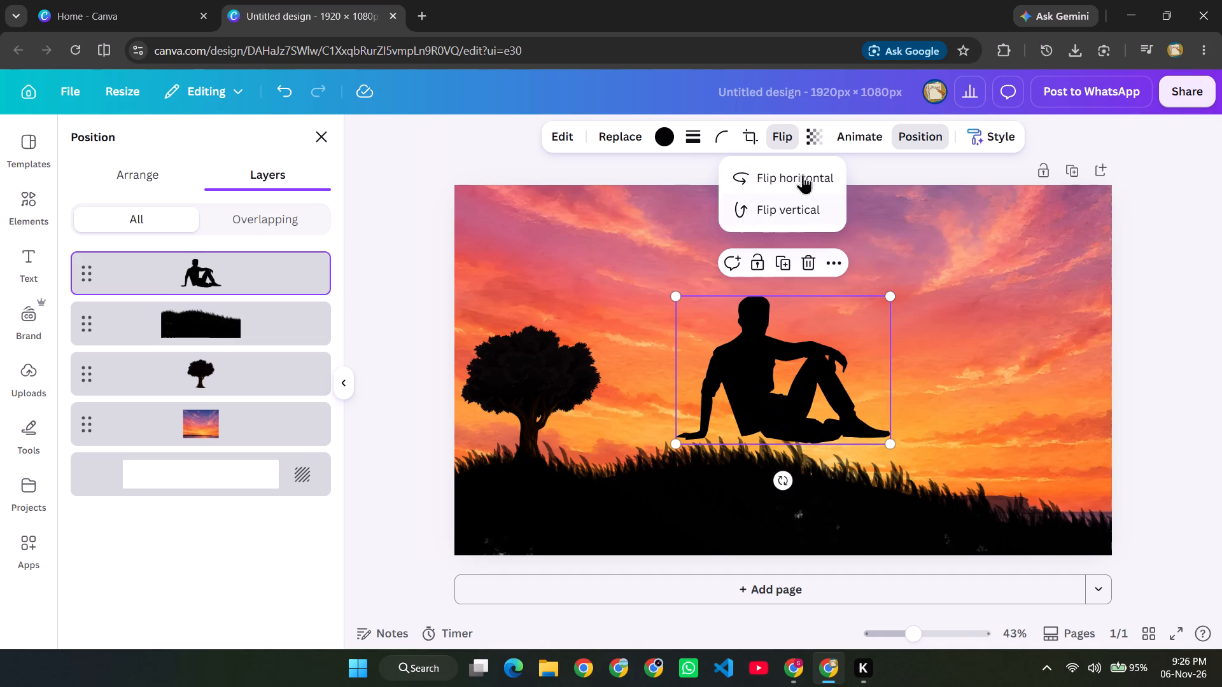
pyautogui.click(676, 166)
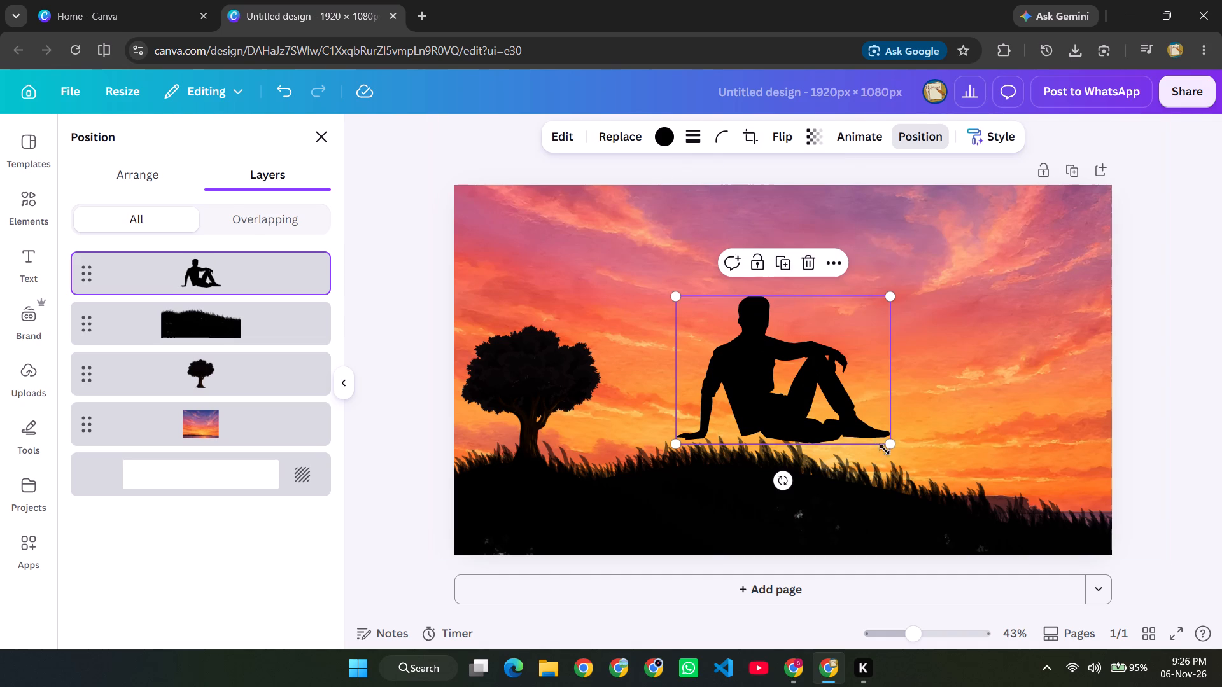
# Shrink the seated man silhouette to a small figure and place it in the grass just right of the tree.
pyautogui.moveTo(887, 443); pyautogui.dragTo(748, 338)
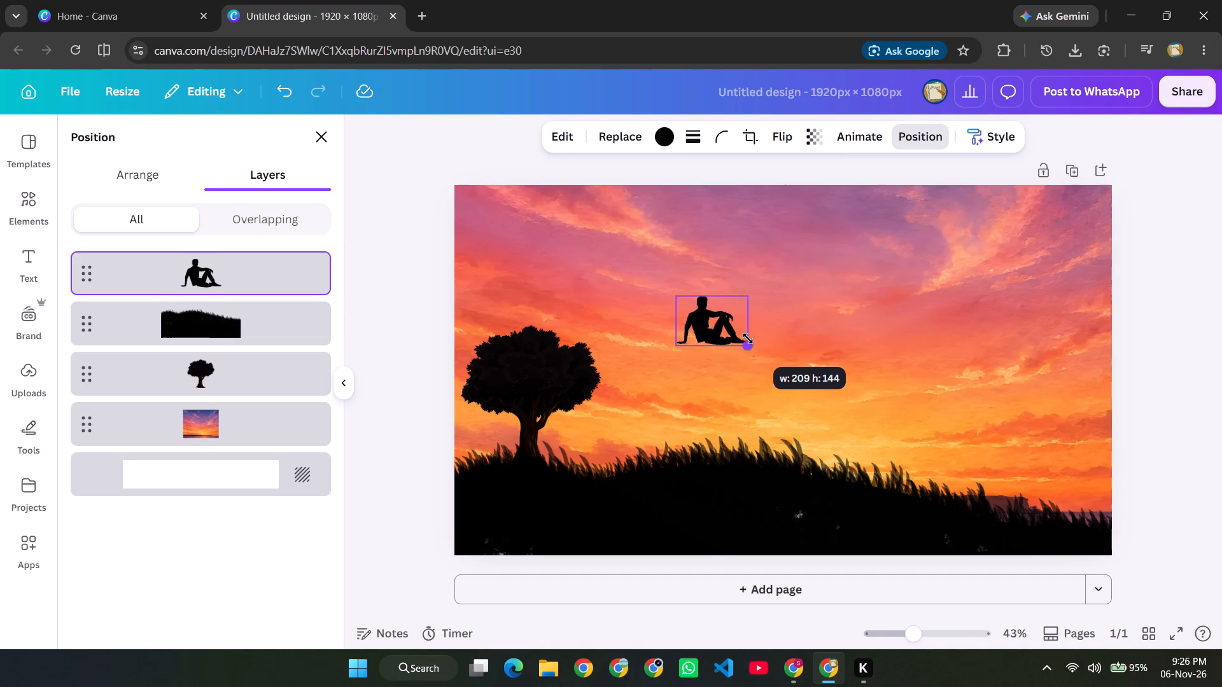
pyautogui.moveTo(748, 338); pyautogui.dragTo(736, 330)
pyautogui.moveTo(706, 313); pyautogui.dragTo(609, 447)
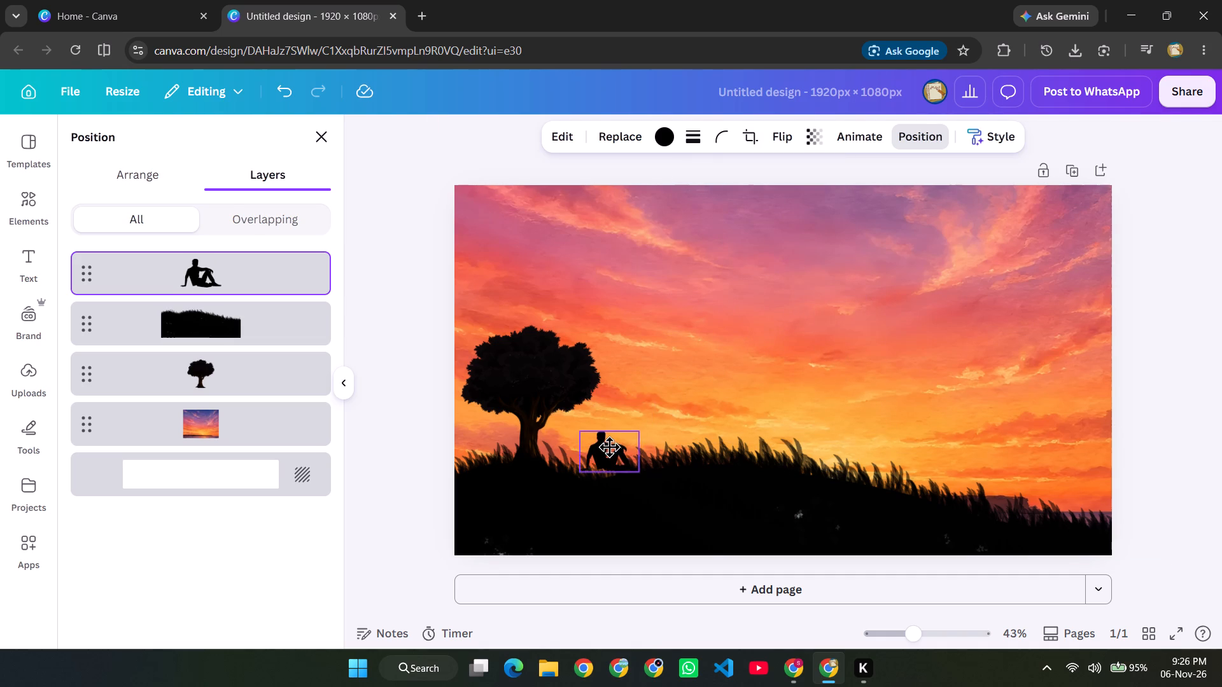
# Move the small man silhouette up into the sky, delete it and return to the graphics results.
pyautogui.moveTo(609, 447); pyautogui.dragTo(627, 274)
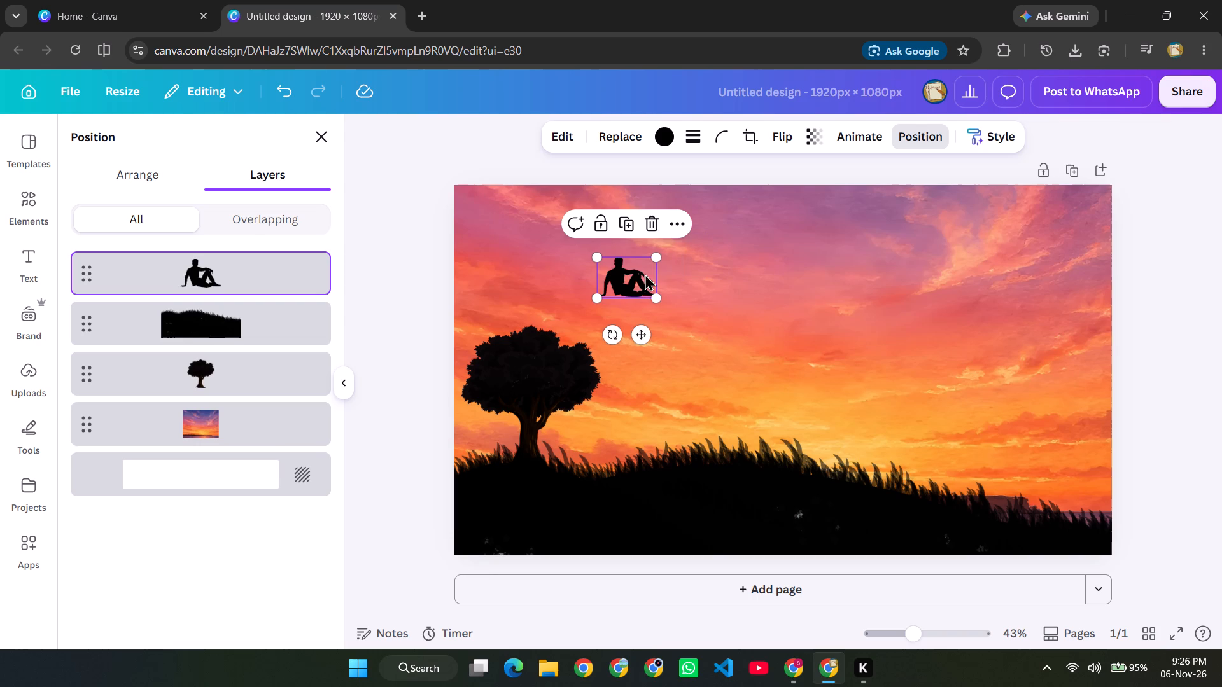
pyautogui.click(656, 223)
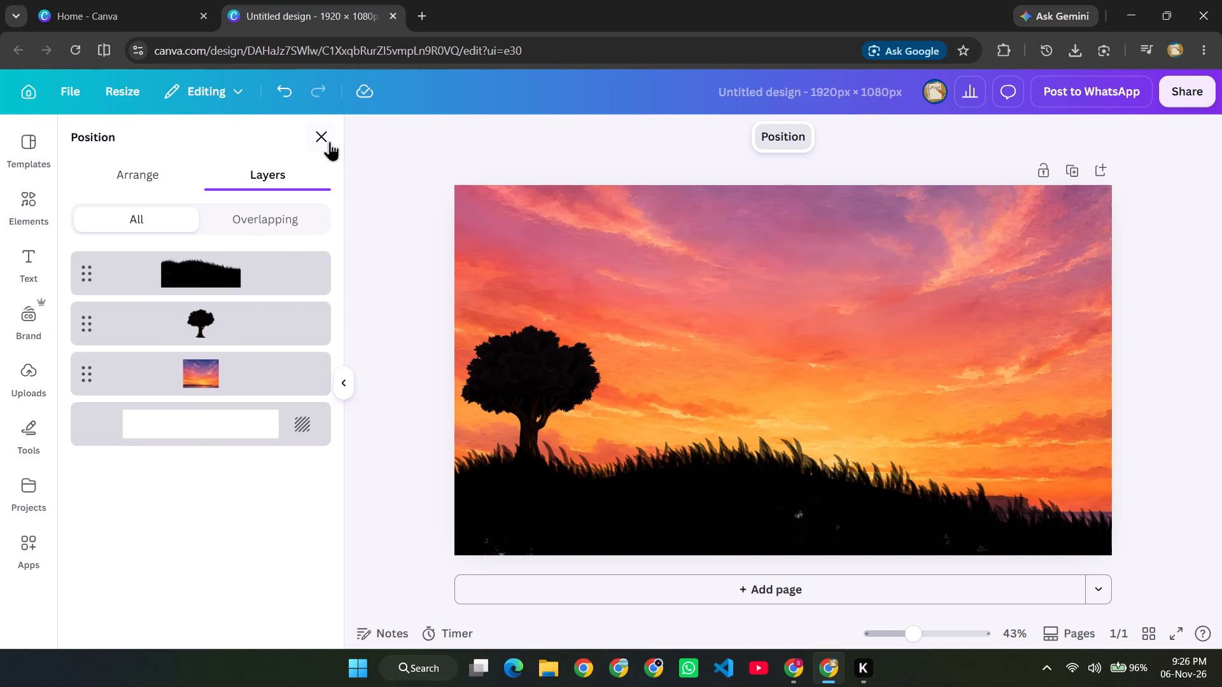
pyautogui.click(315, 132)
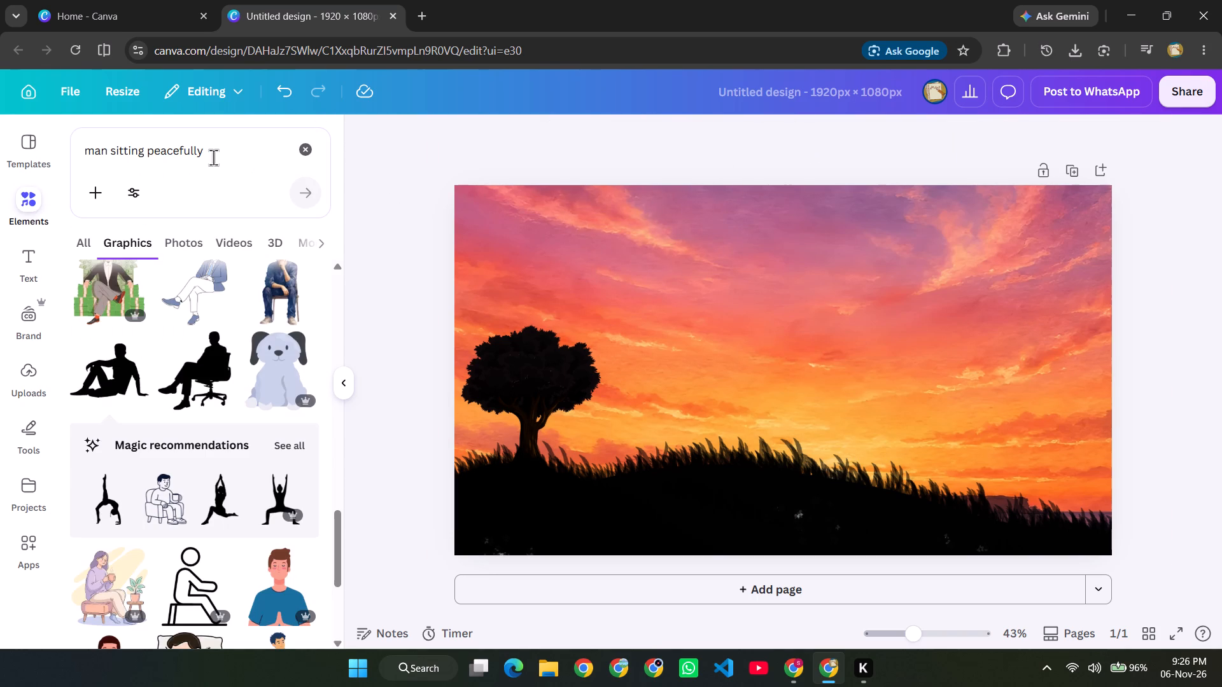
# Search the graphics for "bench" and add the light wooden bench with dark grey armrests and legs to the page.
pyautogui.scroll(14, 219, 404)
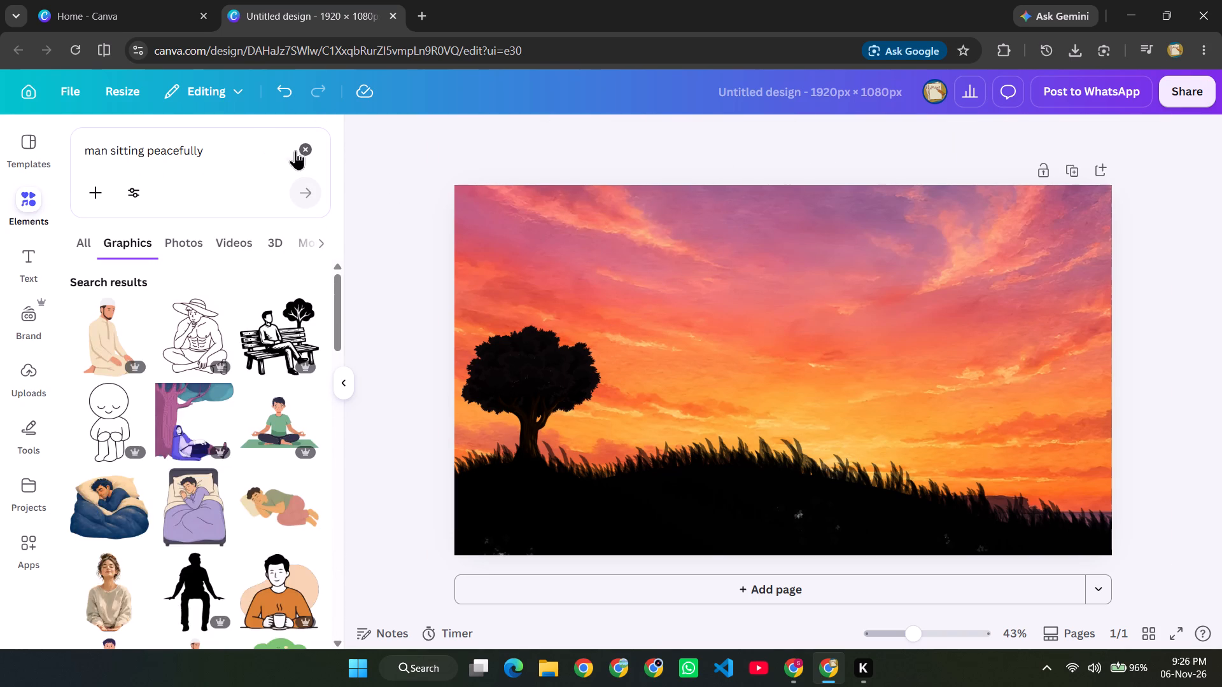
pyautogui.click(311, 153)
pyautogui.write('bench')
pyautogui.press('Return')
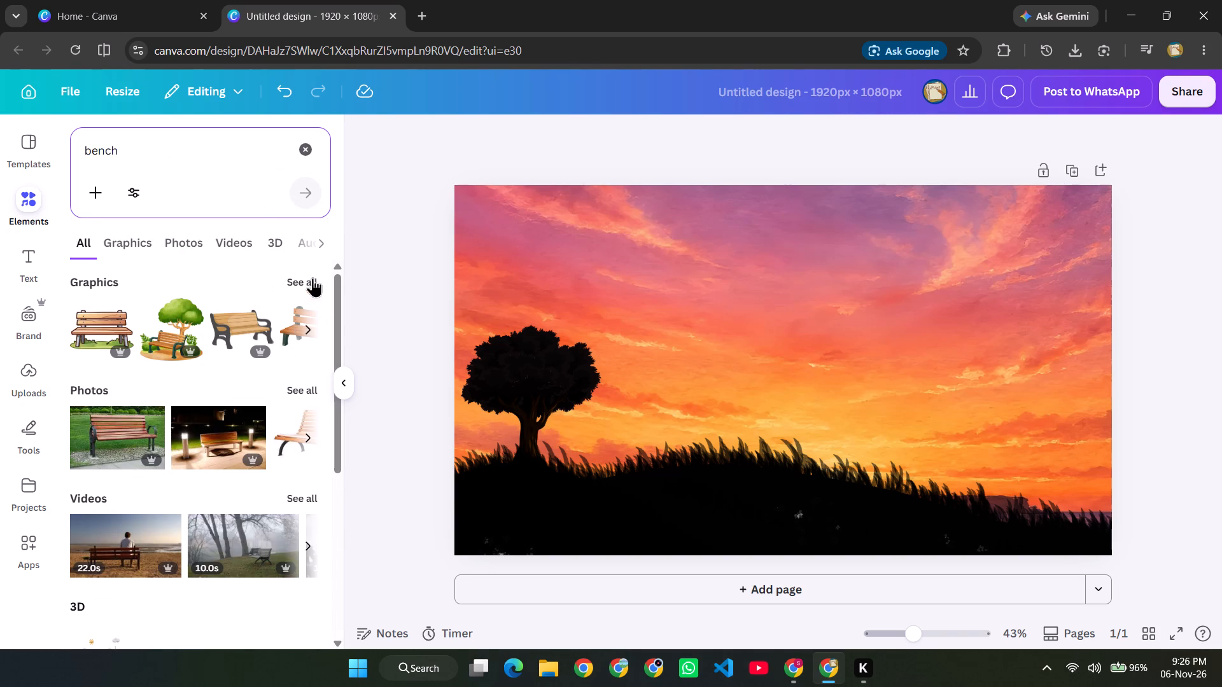
pyautogui.click(316, 279)
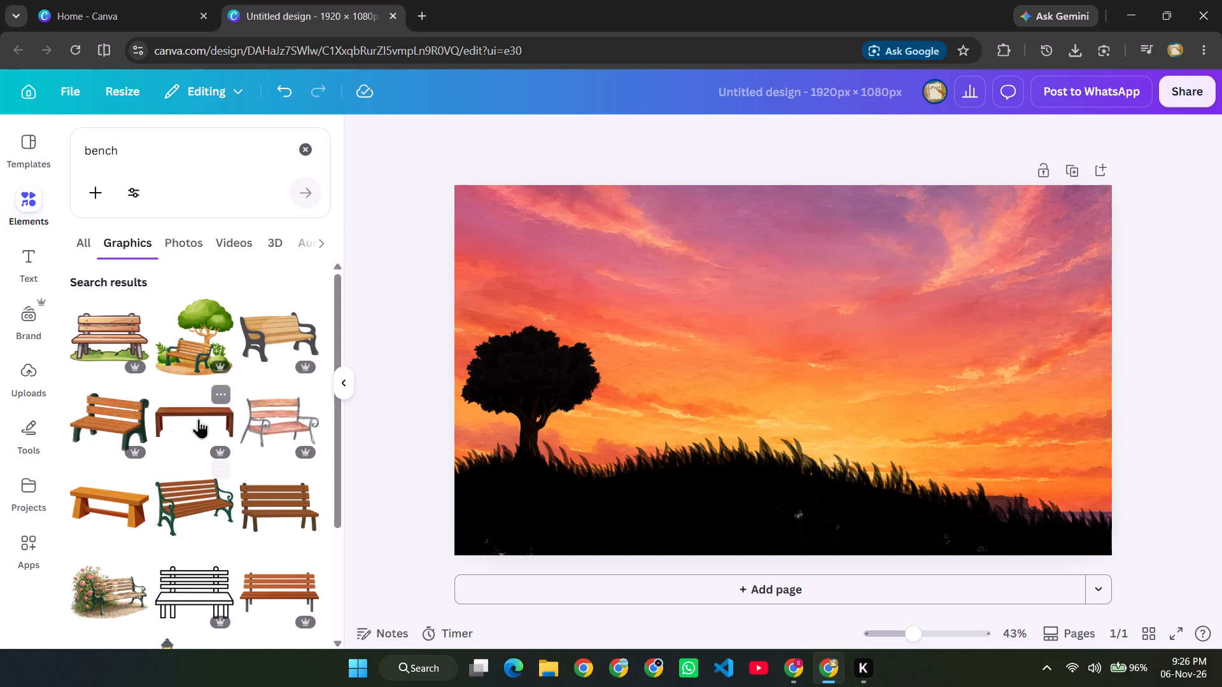
pyautogui.scroll(-2, 199, 419)
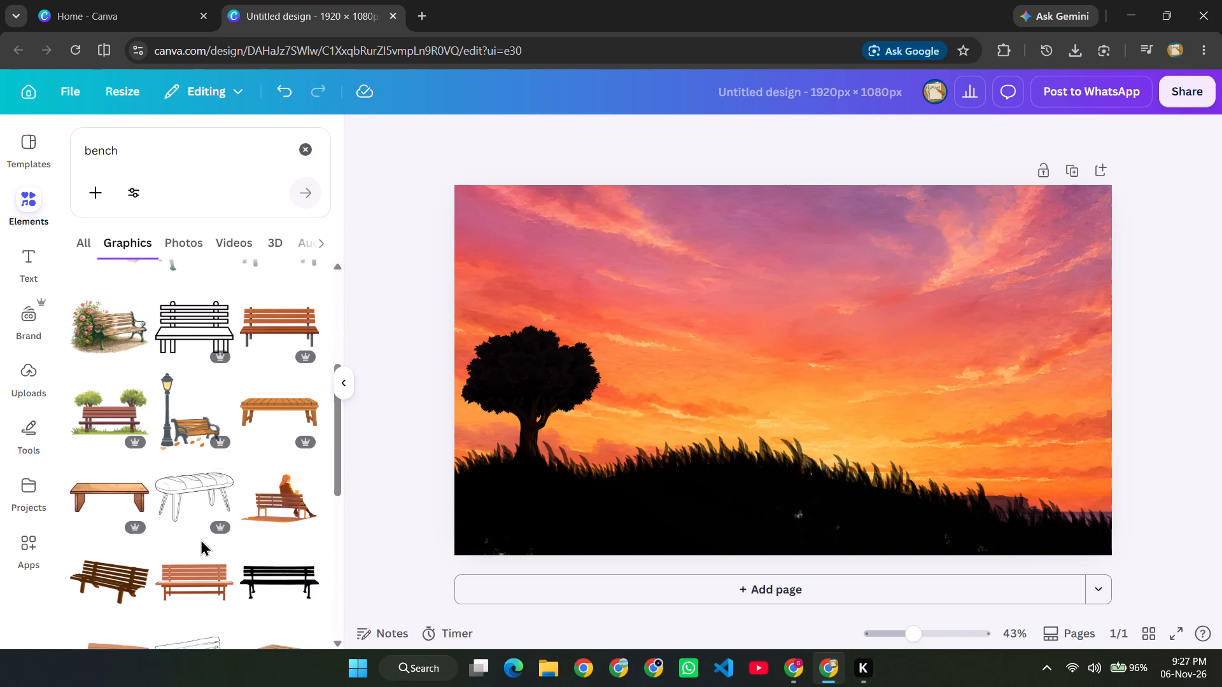
pyautogui.scroll(5, 199, 466)
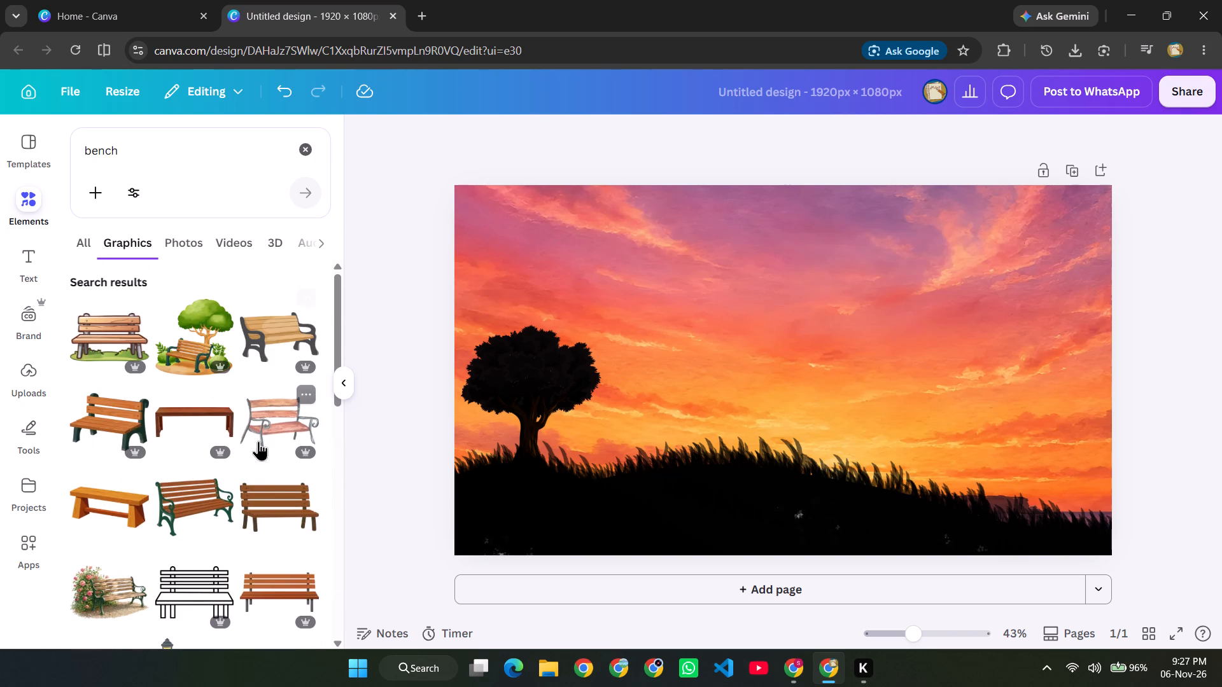
pyautogui.click(270, 340)
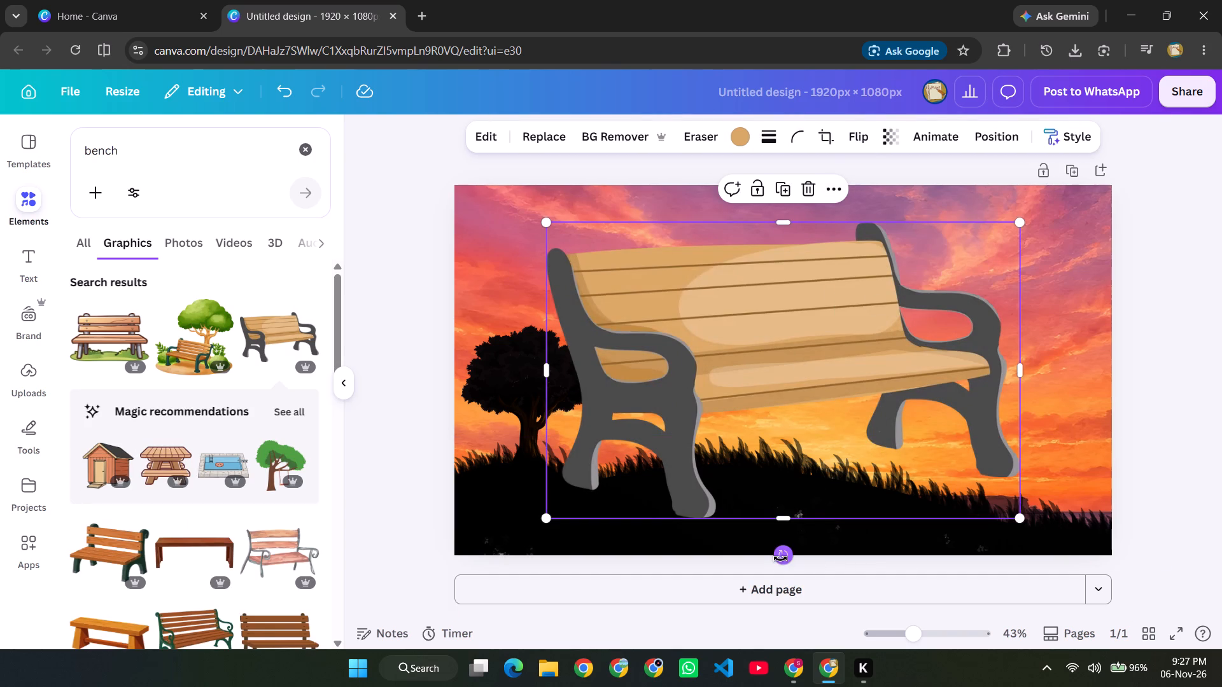
# Delete the large light wooden bench with dark grey armrests from the page.
pyautogui.moveTo(780, 559); pyautogui.dragTo(782, 550)
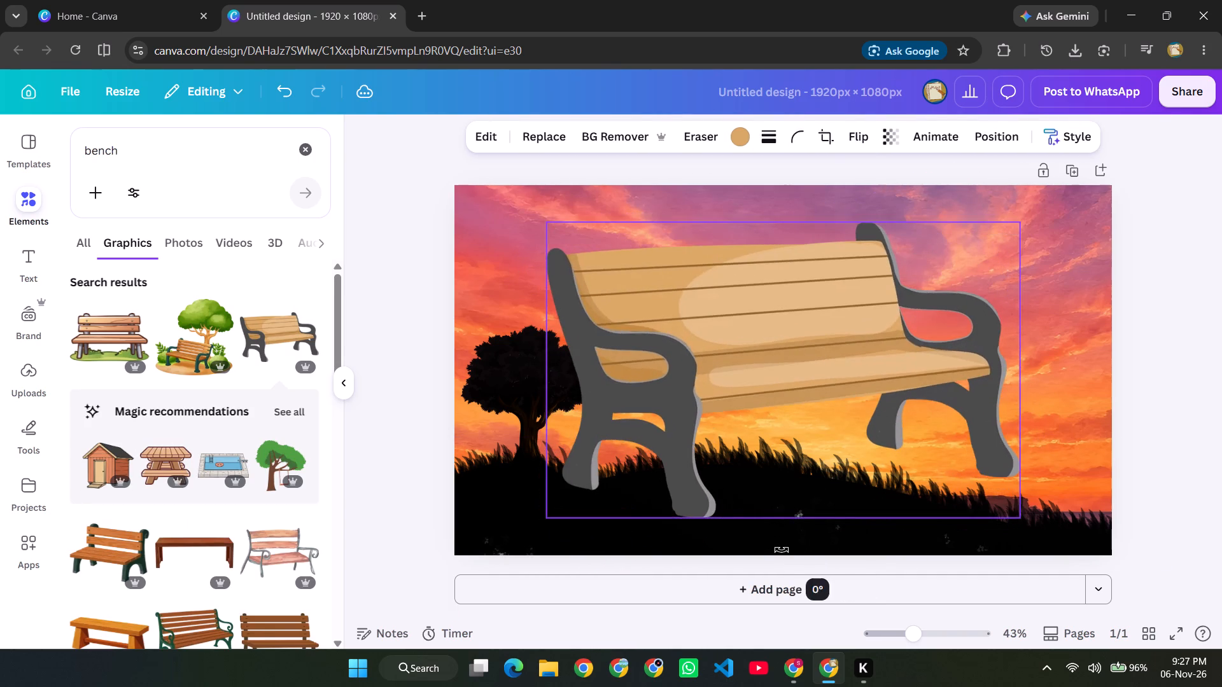
pyautogui.moveTo(782, 550); pyautogui.dragTo(776, 550)
pyautogui.click(807, 191)
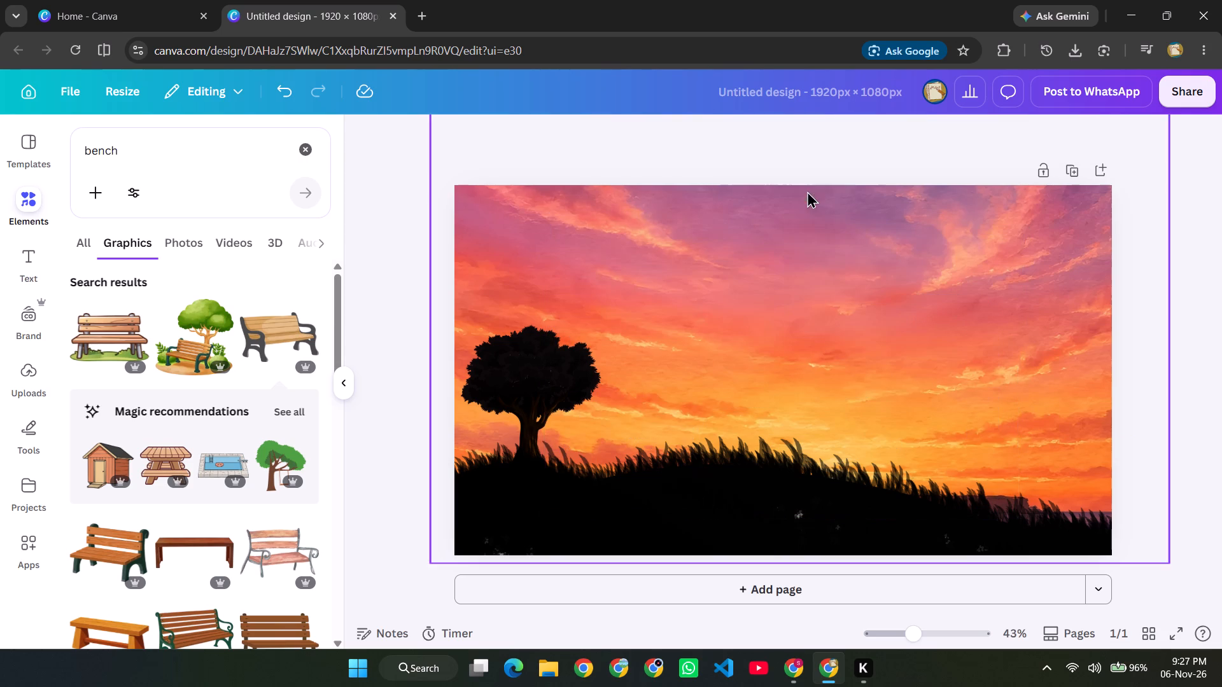
# Find the graphic of a woman with a steaming cup sitting on a bench in the "bench" results and add it.
pyautogui.scroll(-3, 221, 485)
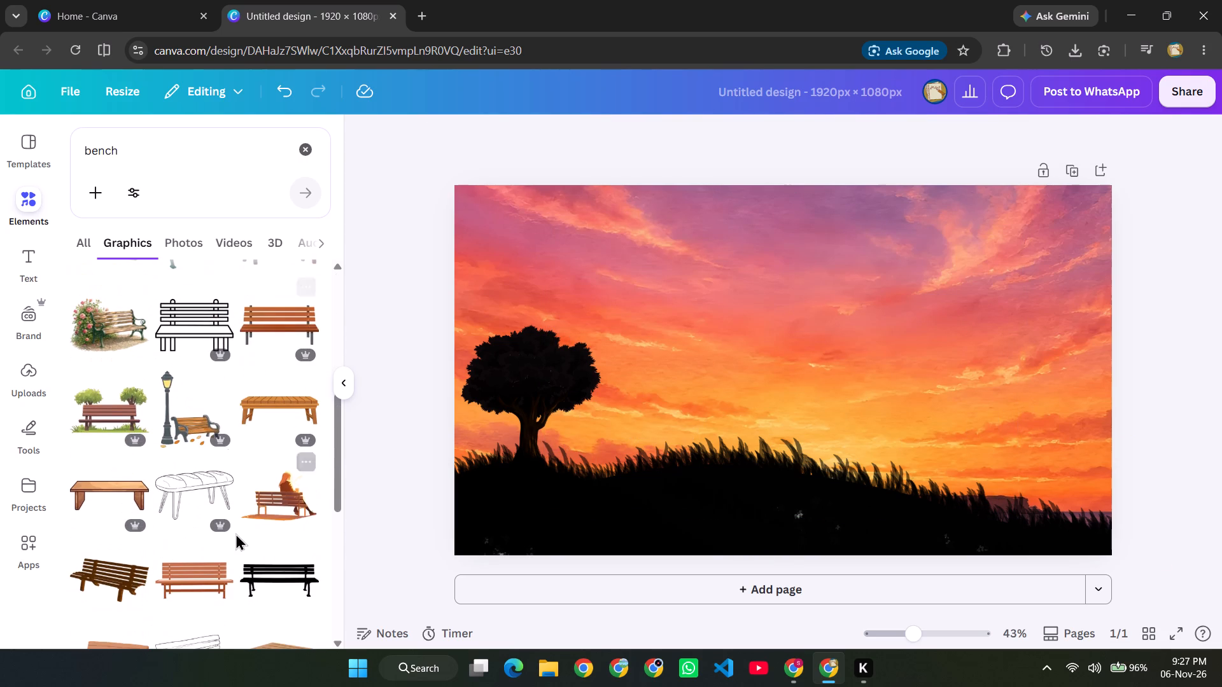
pyautogui.scroll(-1, 232, 529)
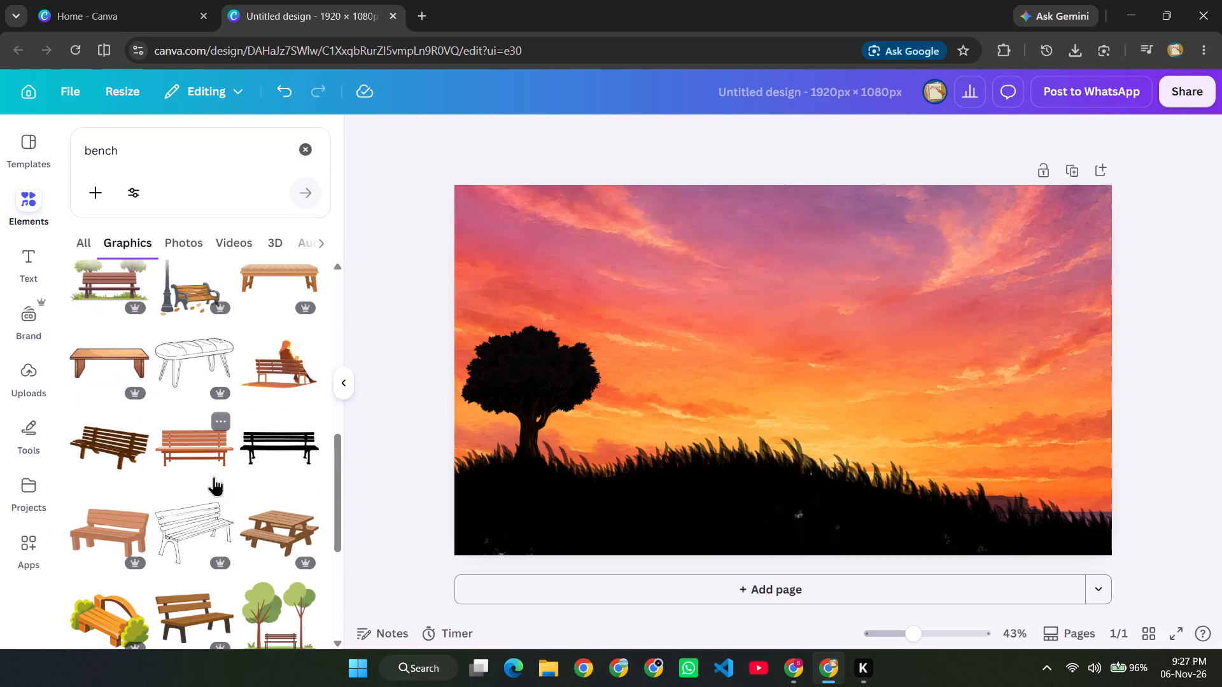
pyautogui.click(290, 361)
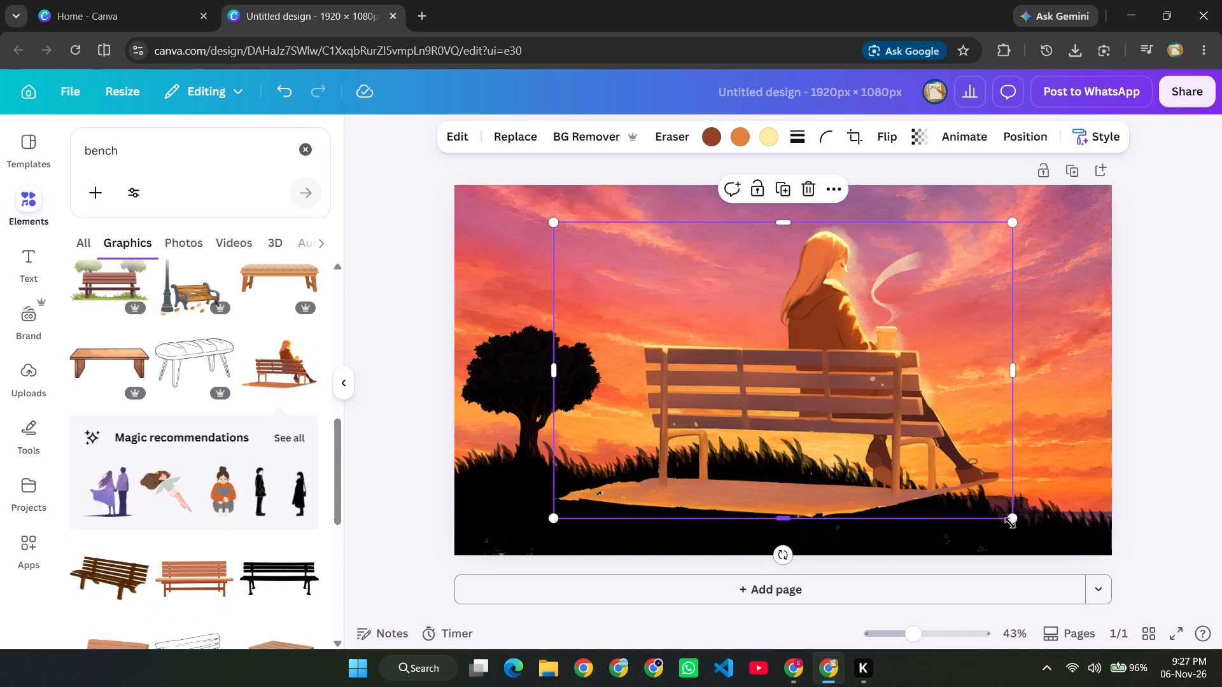
# Shrink the woman-on-bench graphic to a small figure and place it on the grass just right of the tree trunk.
pyautogui.moveTo(1011, 524); pyautogui.dragTo(777, 368)
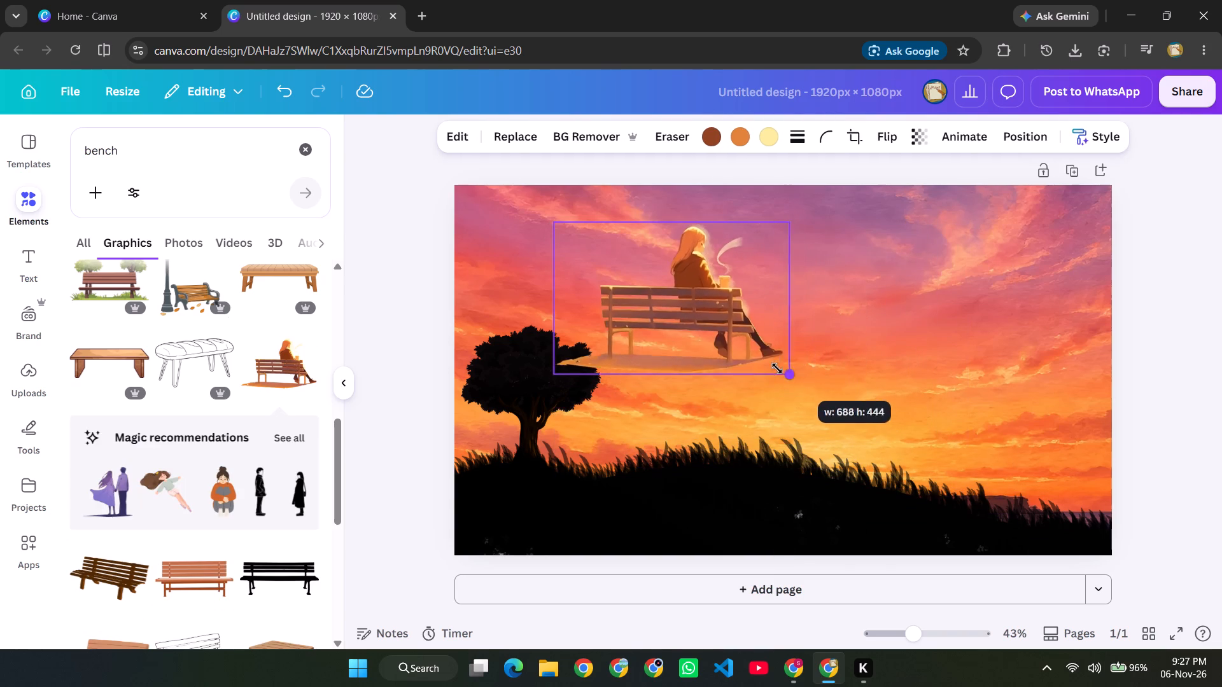
pyautogui.moveTo(777, 368); pyautogui.dragTo(682, 329)
pyautogui.moveTo(635, 250); pyautogui.dragTo(641, 429)
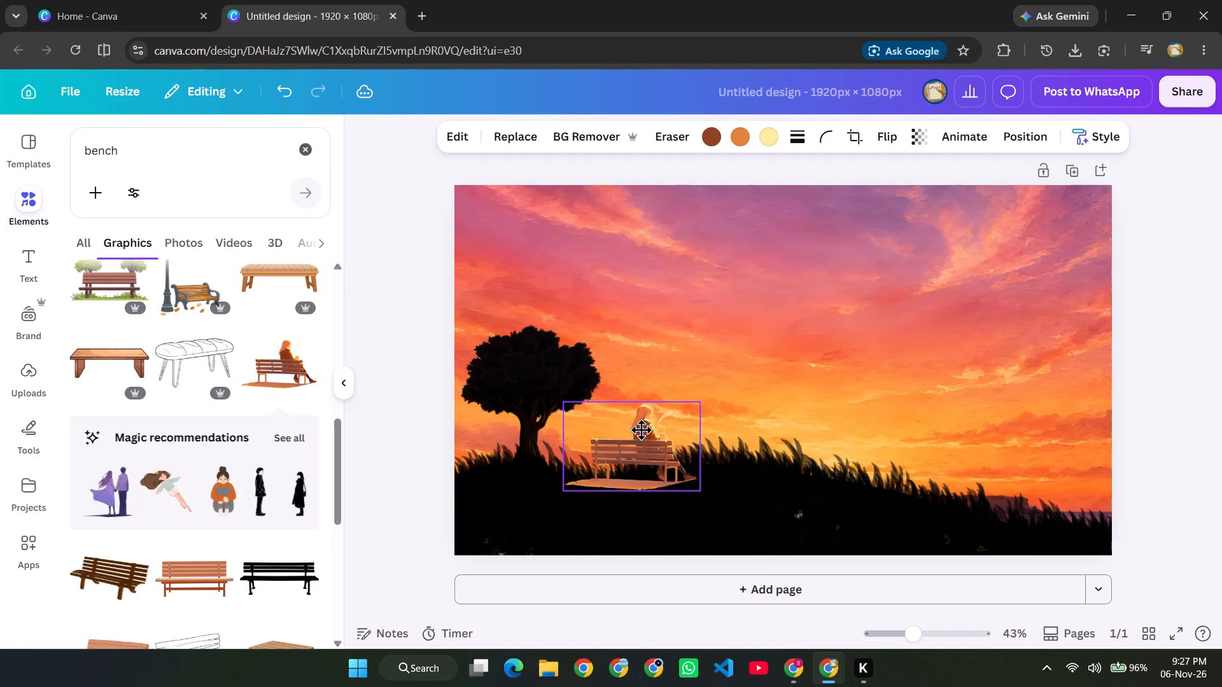
pyautogui.moveTo(641, 429); pyautogui.dragTo(618, 422)
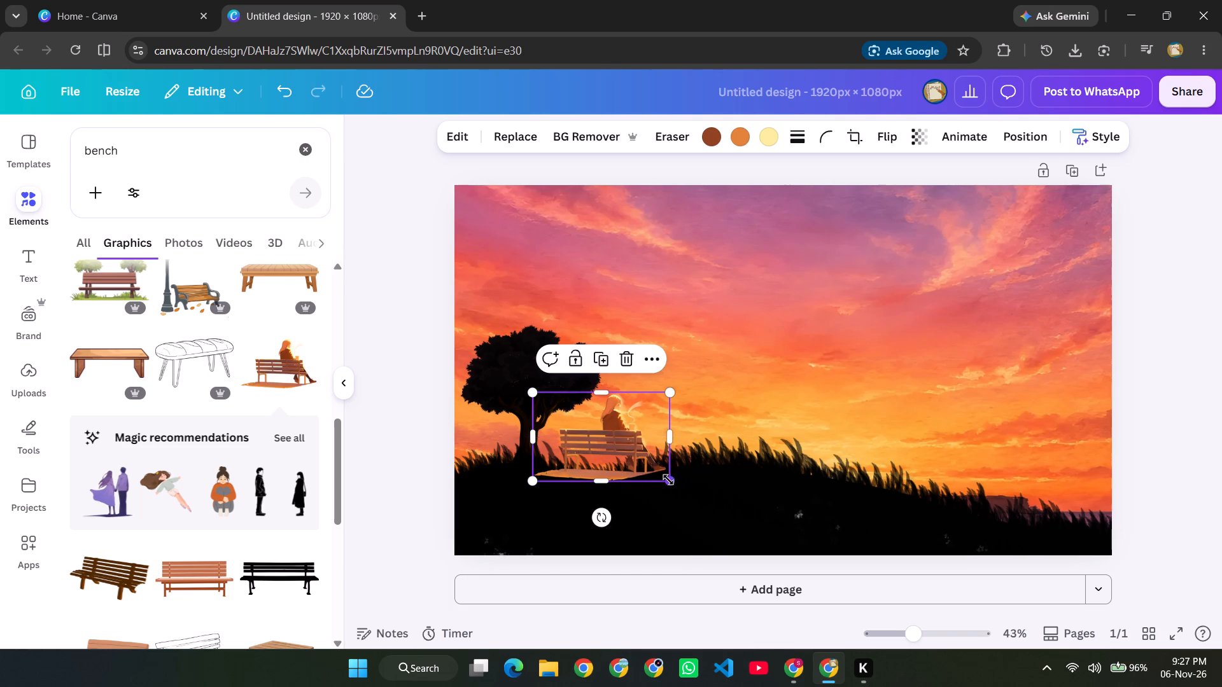
pyautogui.moveTo(668, 480); pyautogui.dragTo(629, 447)
pyautogui.moveTo(596, 428); pyautogui.dragTo(613, 454)
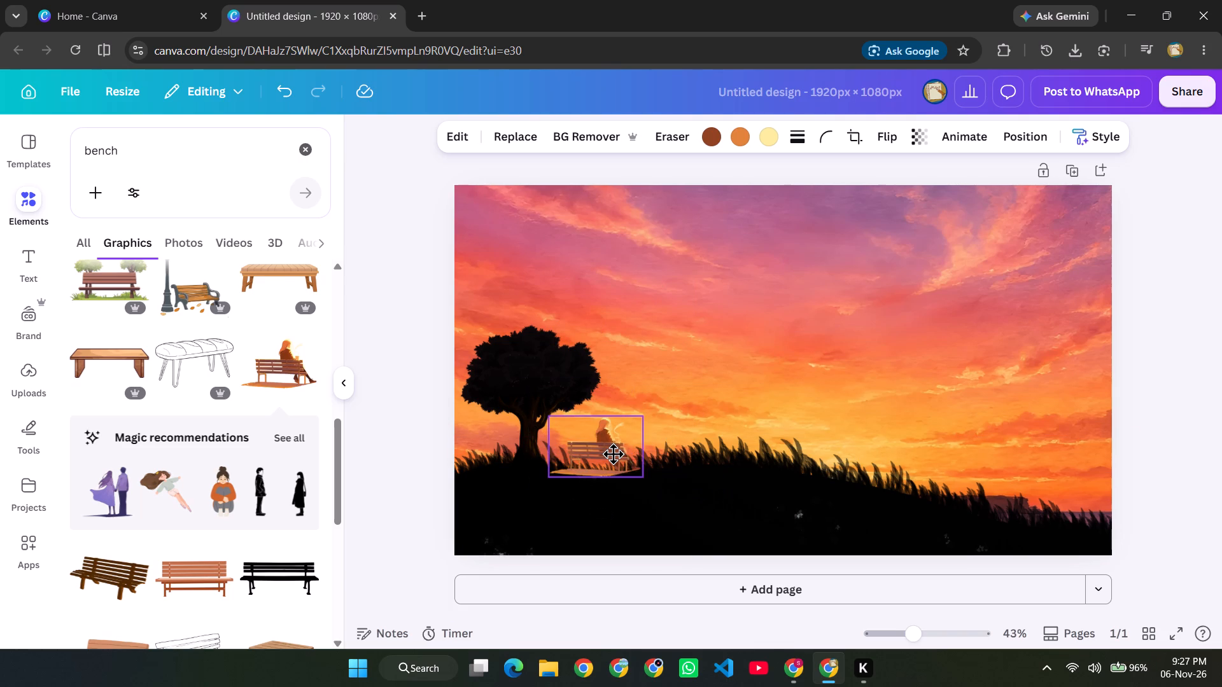
pyautogui.moveTo(613, 454); pyautogui.dragTo(601, 451)
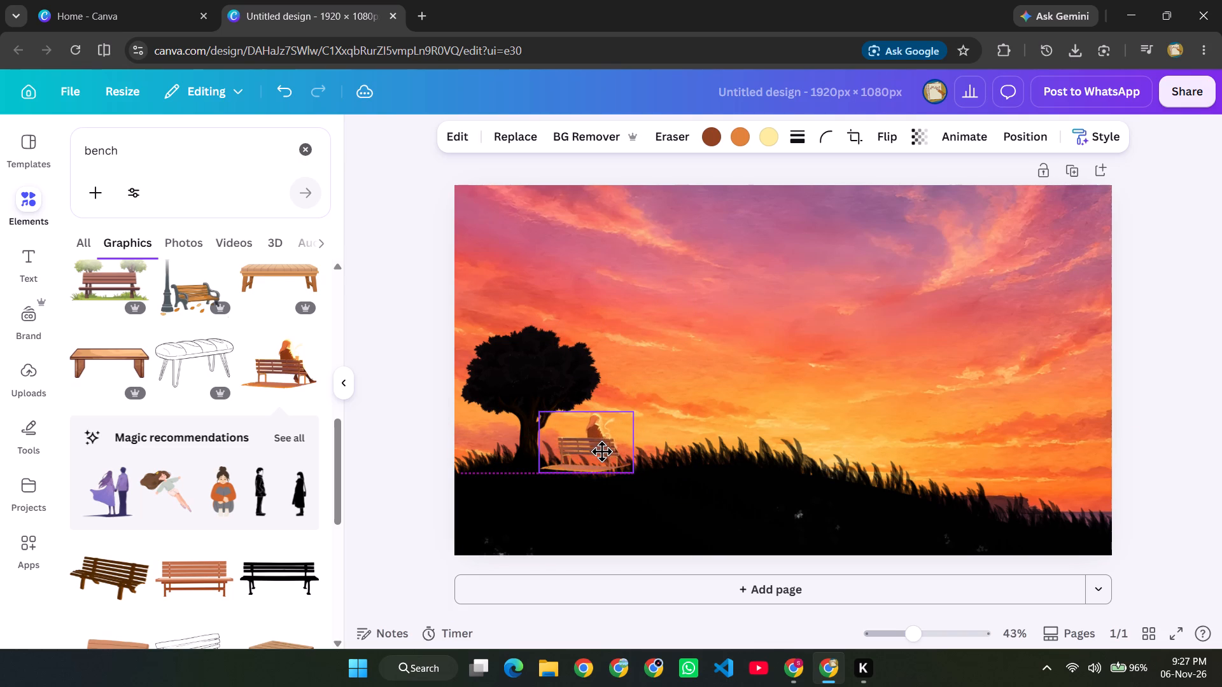
pyautogui.moveTo(601, 451); pyautogui.dragTo(601, 454)
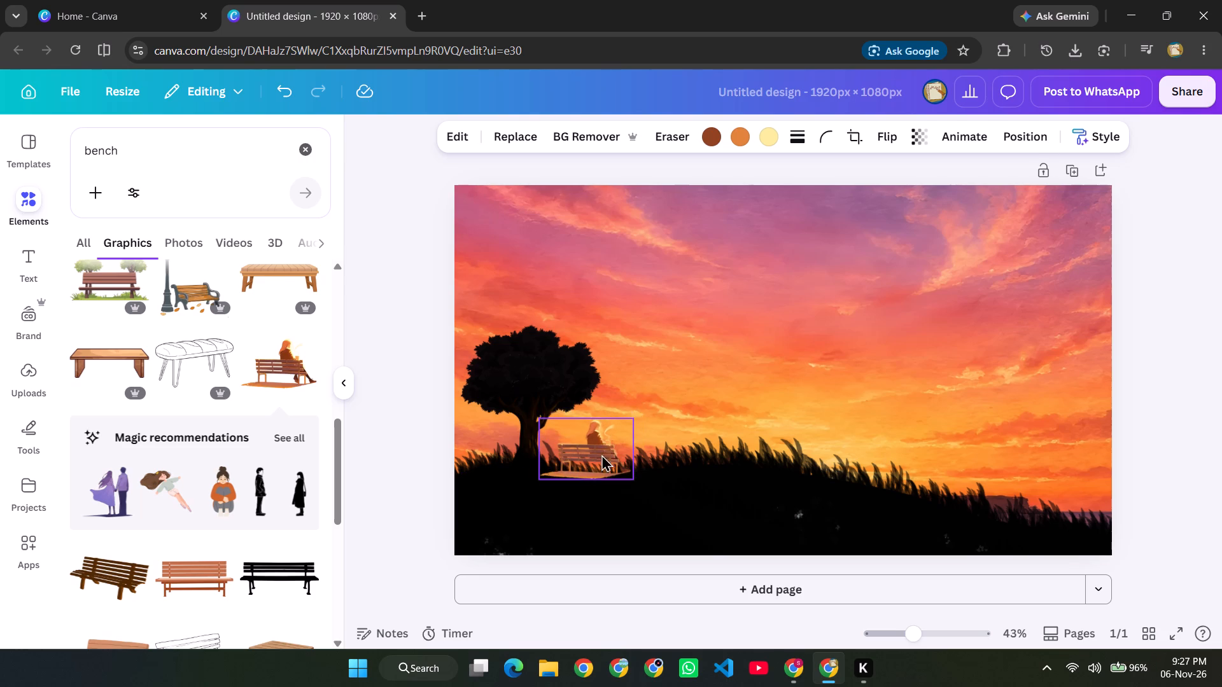
# Clear the element search and bring the black grassy hill layer in front of the woman on the bench.
pyautogui.click(307, 153)
pyautogui.click(358, 189)
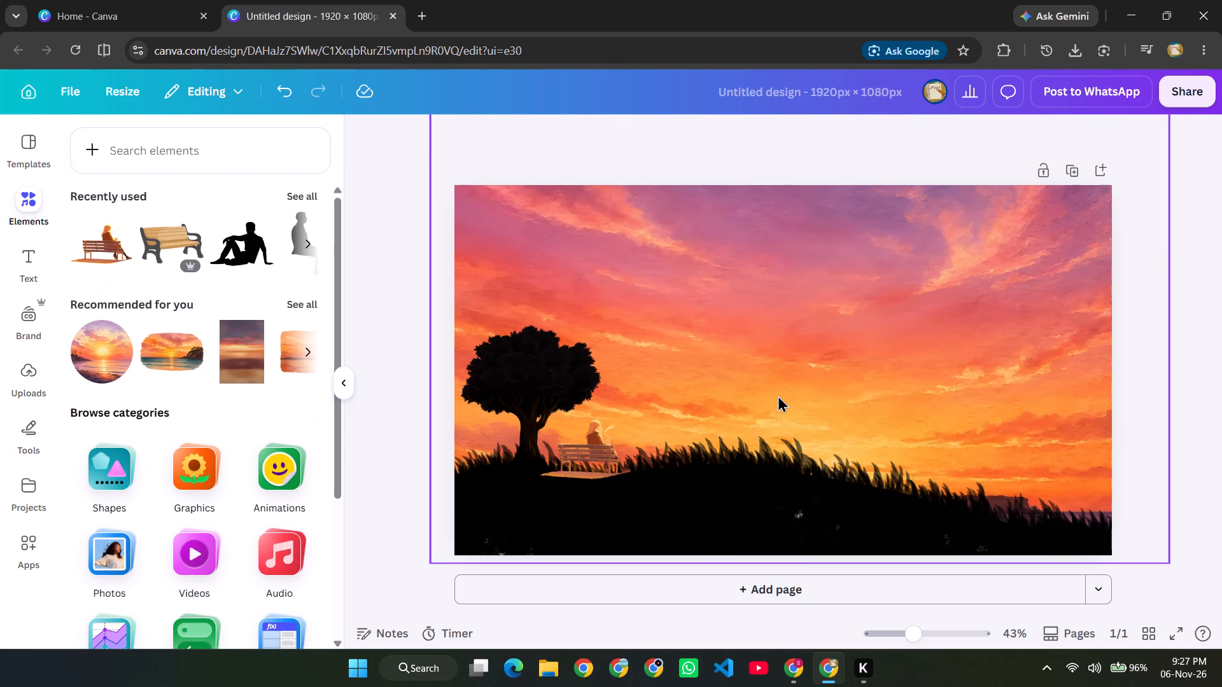
pyautogui.click(778, 395)
pyautogui.click(792, 520)
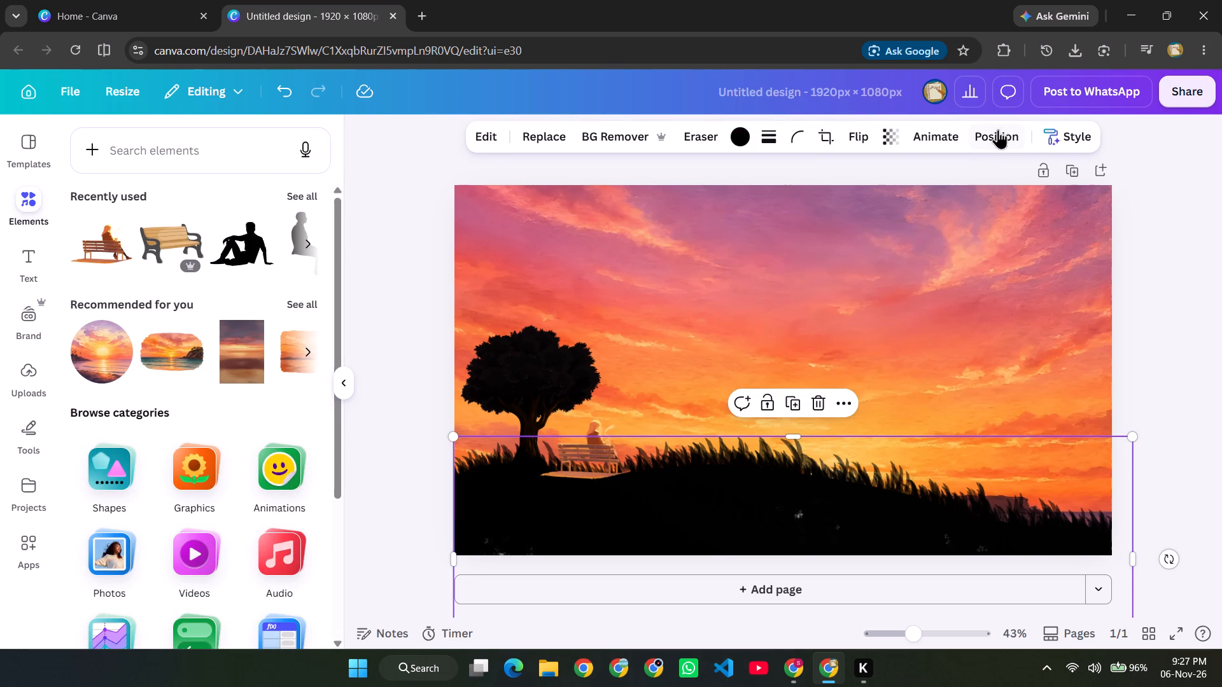
pyautogui.click(998, 129)
pyautogui.moveTo(202, 333); pyautogui.dragTo(200, 270)
pyautogui.click(370, 303)
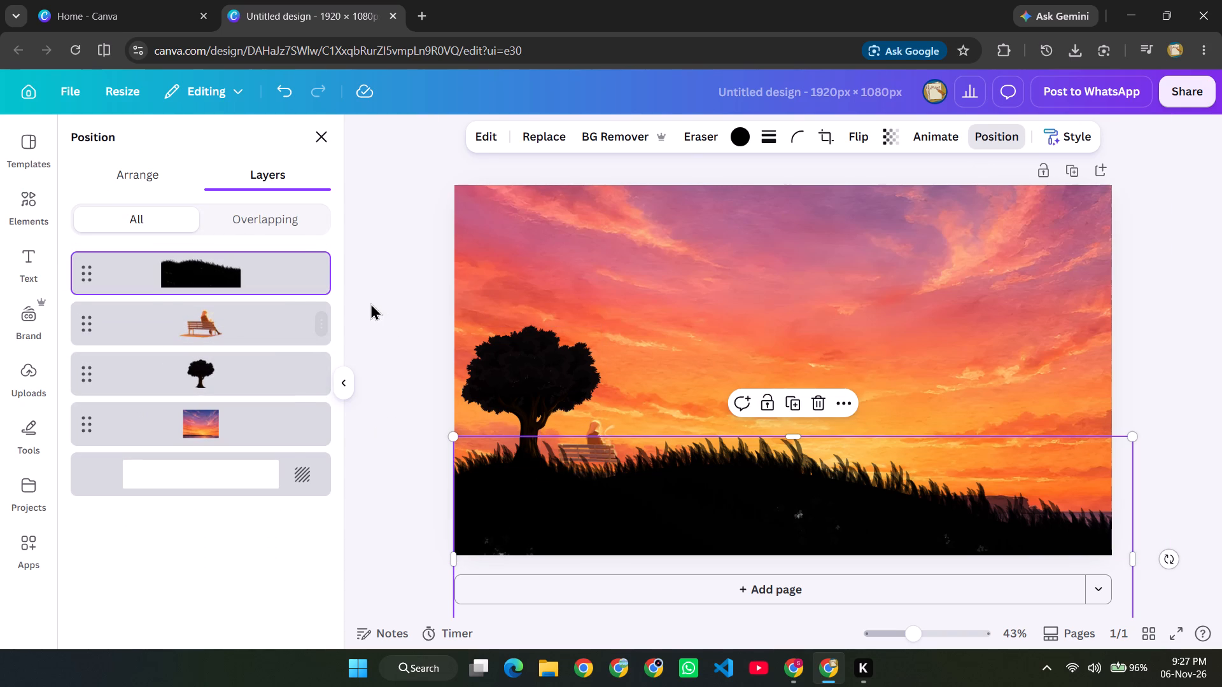
pyautogui.click(370, 303)
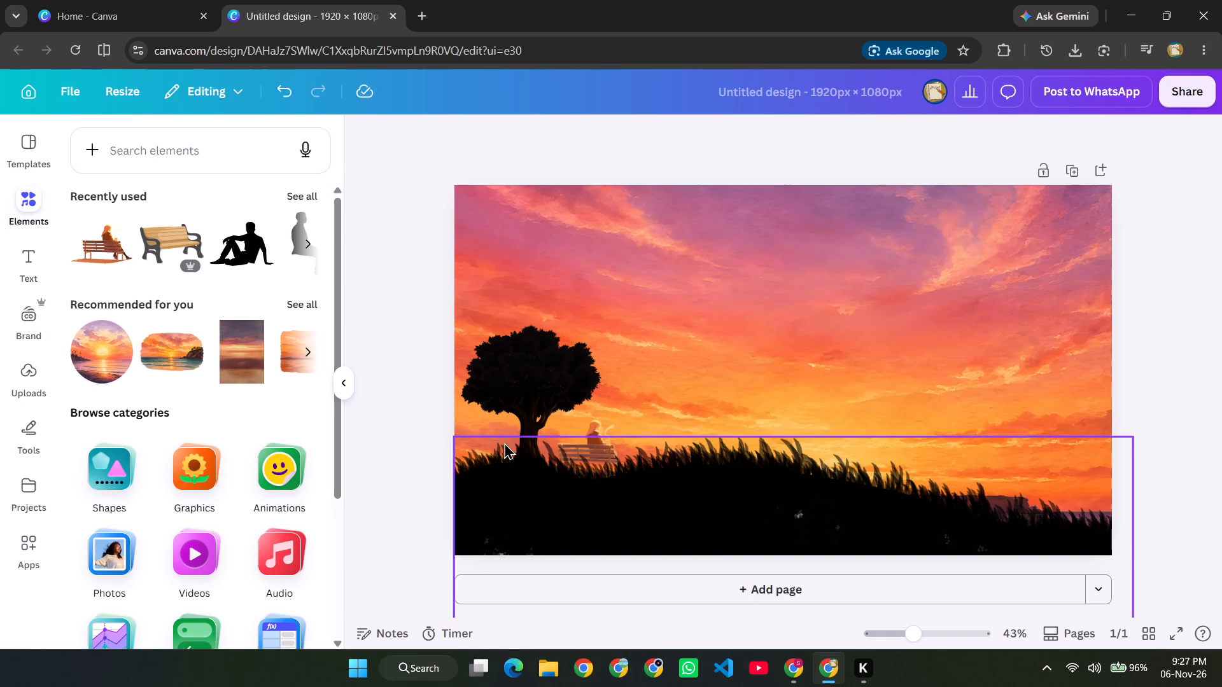
# Enlarge the black tree, stretching it taller and wider until its crown slightly overlaps the page's left edge.
pyautogui.click(549, 372)
pyautogui.moveTo(599, 323); pyautogui.dragTo(603, 319)
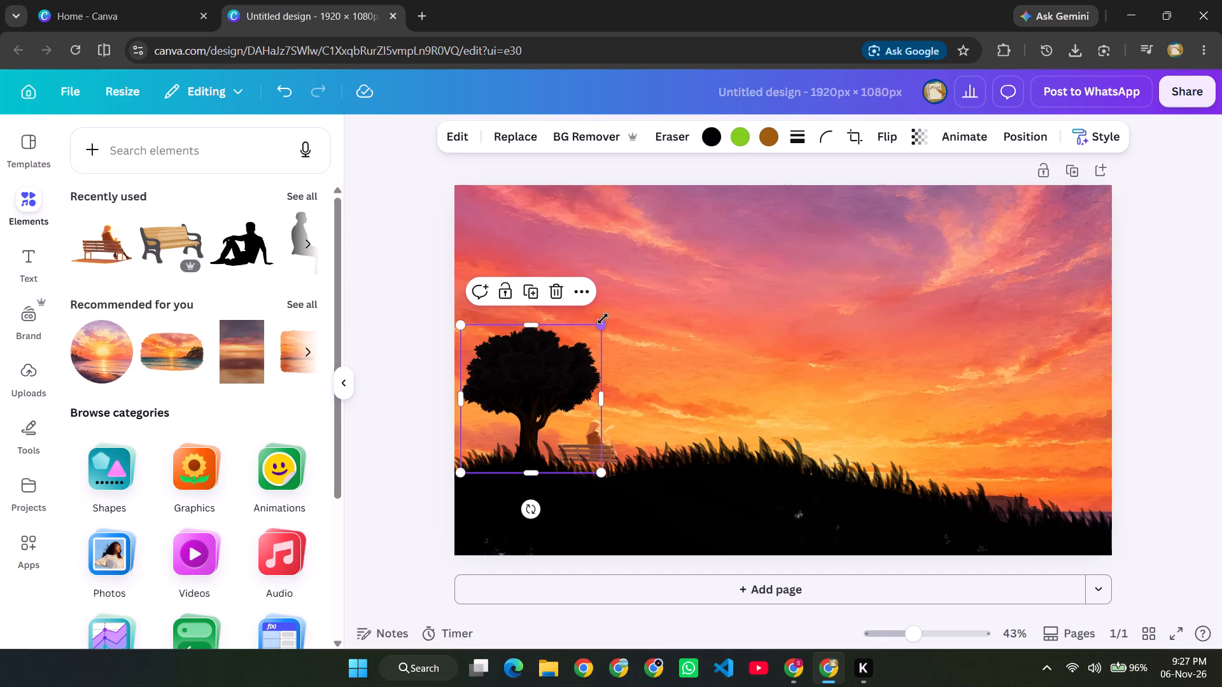
pyautogui.moveTo(603, 319); pyautogui.dragTo(618, 313)
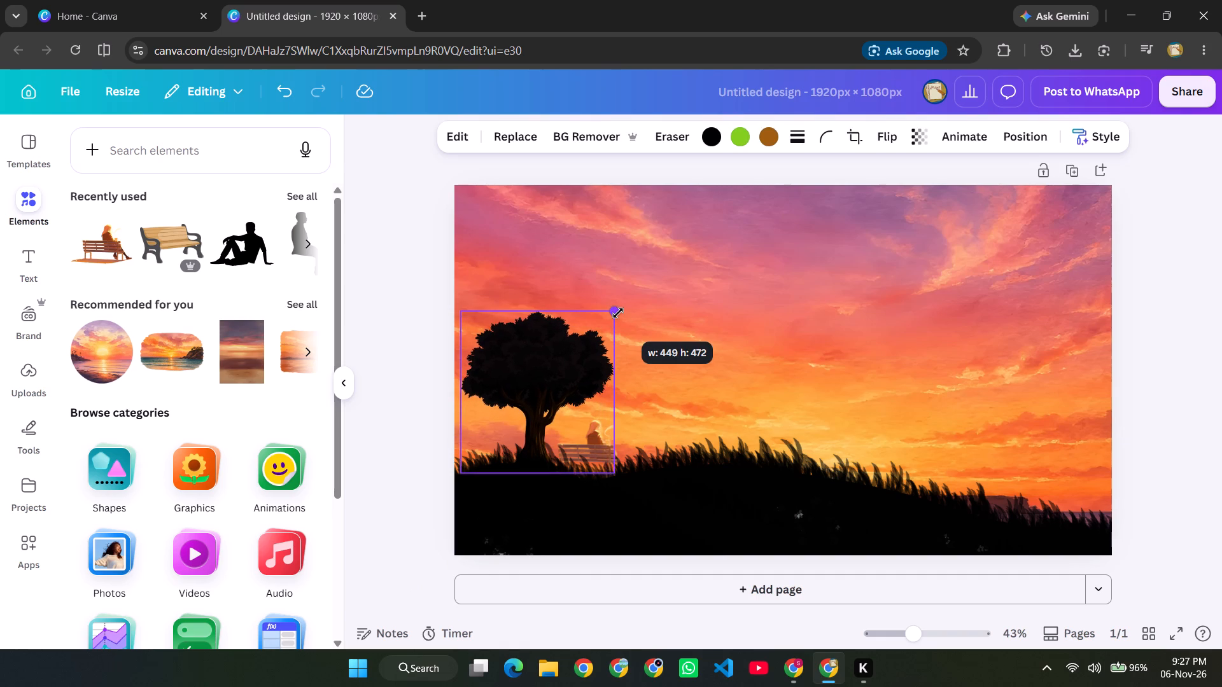
pyautogui.moveTo(618, 313); pyautogui.dragTo(625, 311)
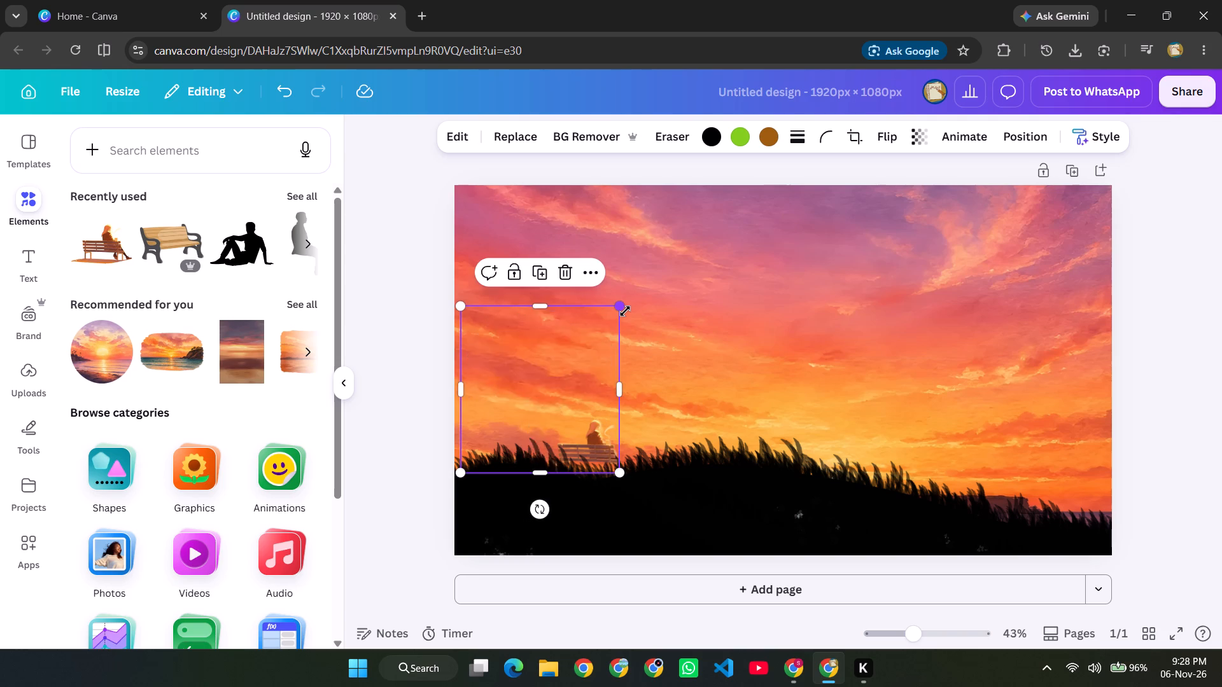
pyautogui.moveTo(541, 307); pyautogui.dragTo(540, 298)
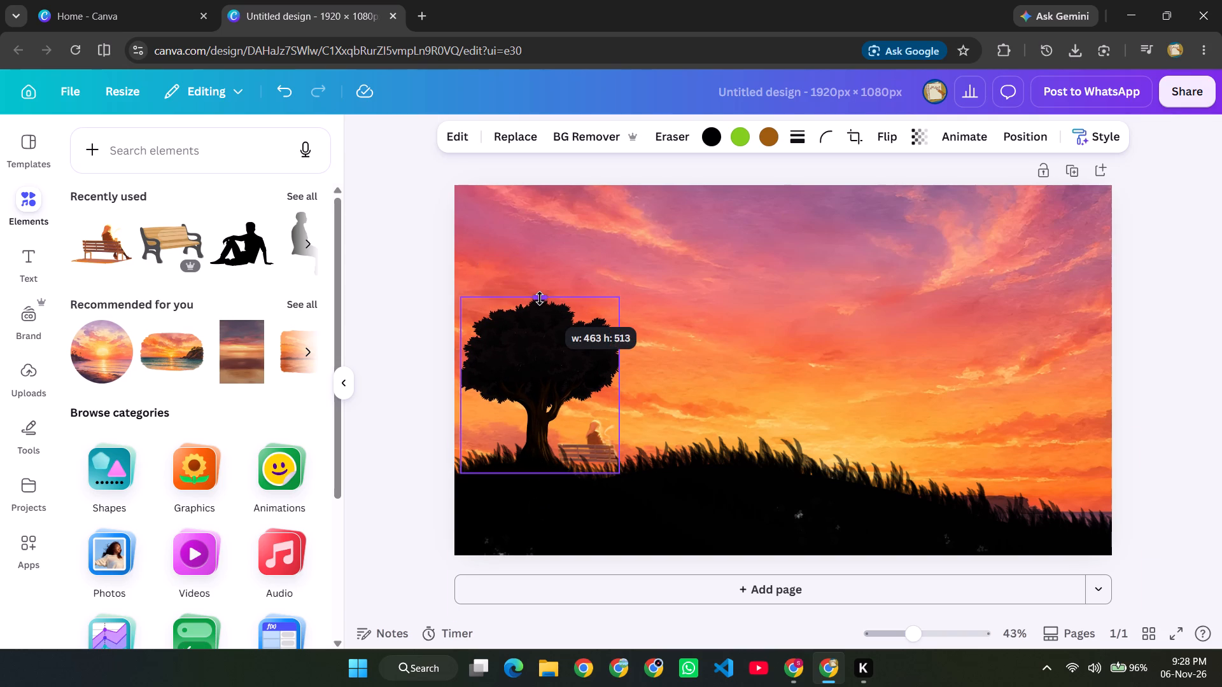
pyautogui.moveTo(540, 298); pyautogui.dragTo(543, 287)
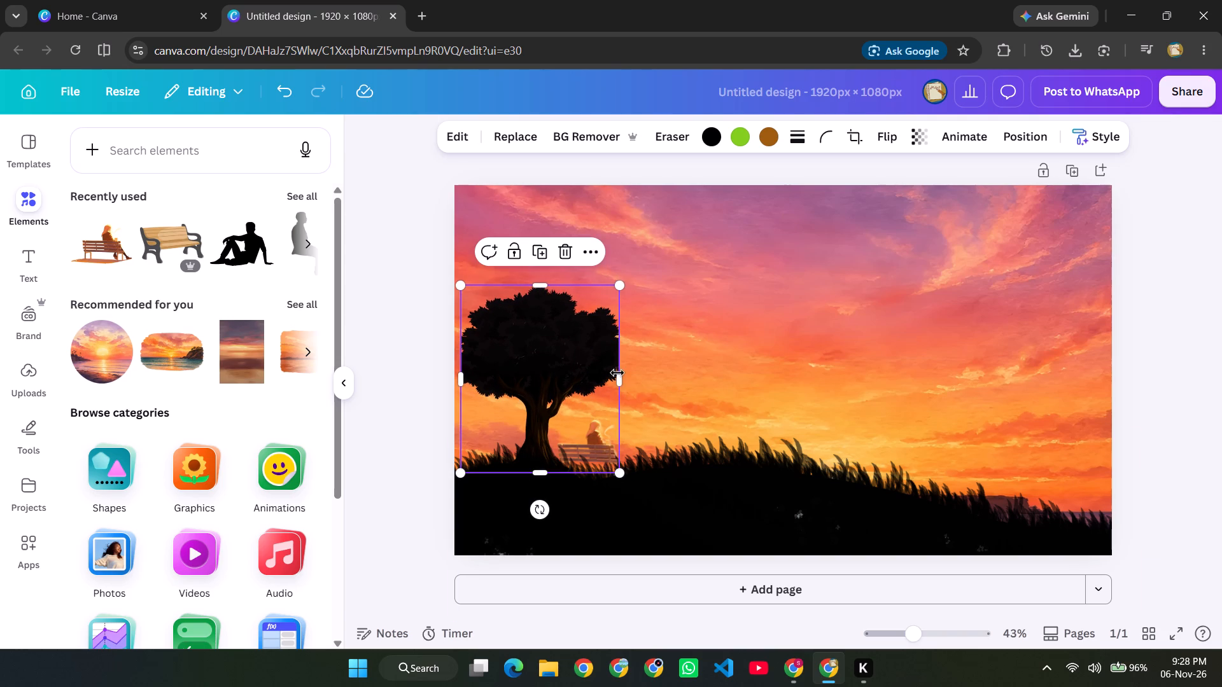
pyautogui.moveTo(621, 378); pyautogui.dragTo(633, 380)
pyautogui.moveTo(462, 377); pyautogui.dragTo(453, 377)
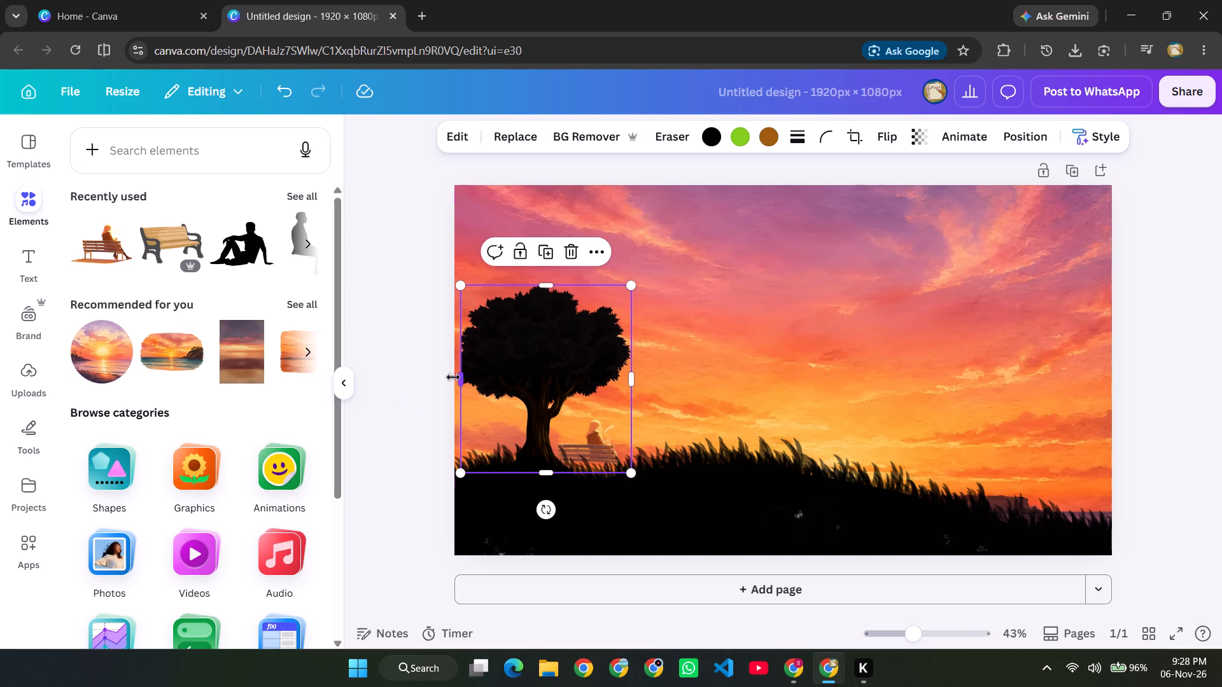
pyautogui.moveTo(453, 377); pyautogui.dragTo(449, 377)
pyautogui.click(418, 358)
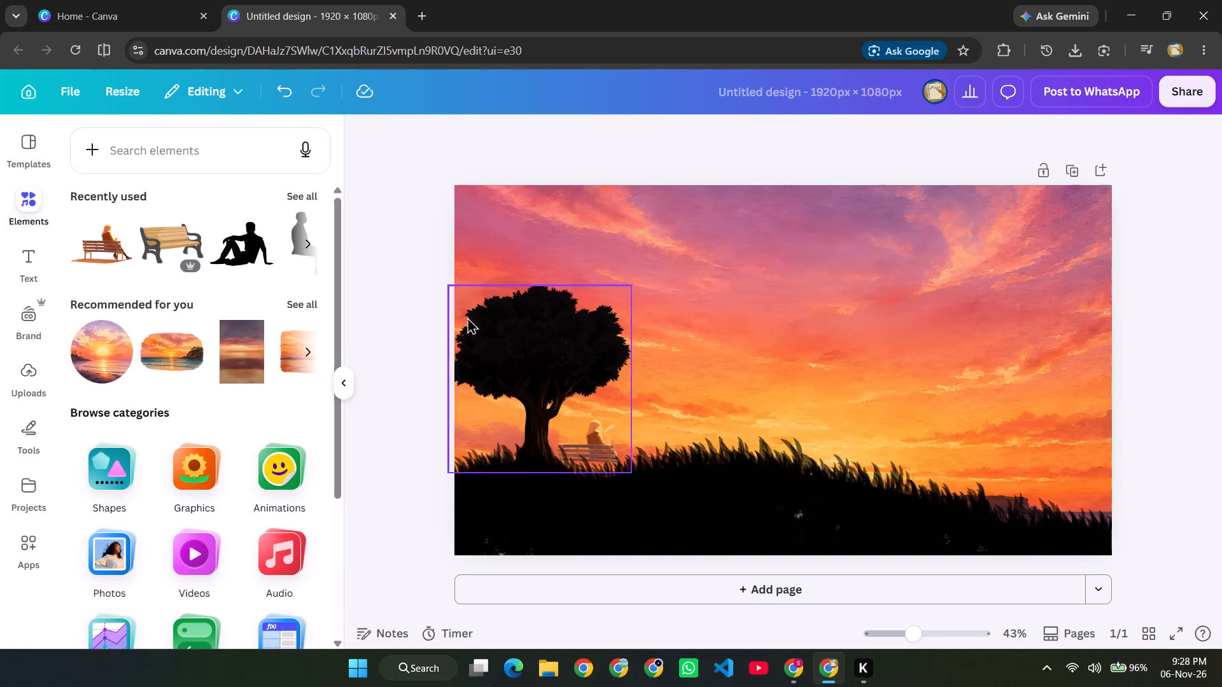
# Search the elements for "setting sun" and add the round orange sun graphic with cloud streaks to the page.
pyautogui.click(214, 156)
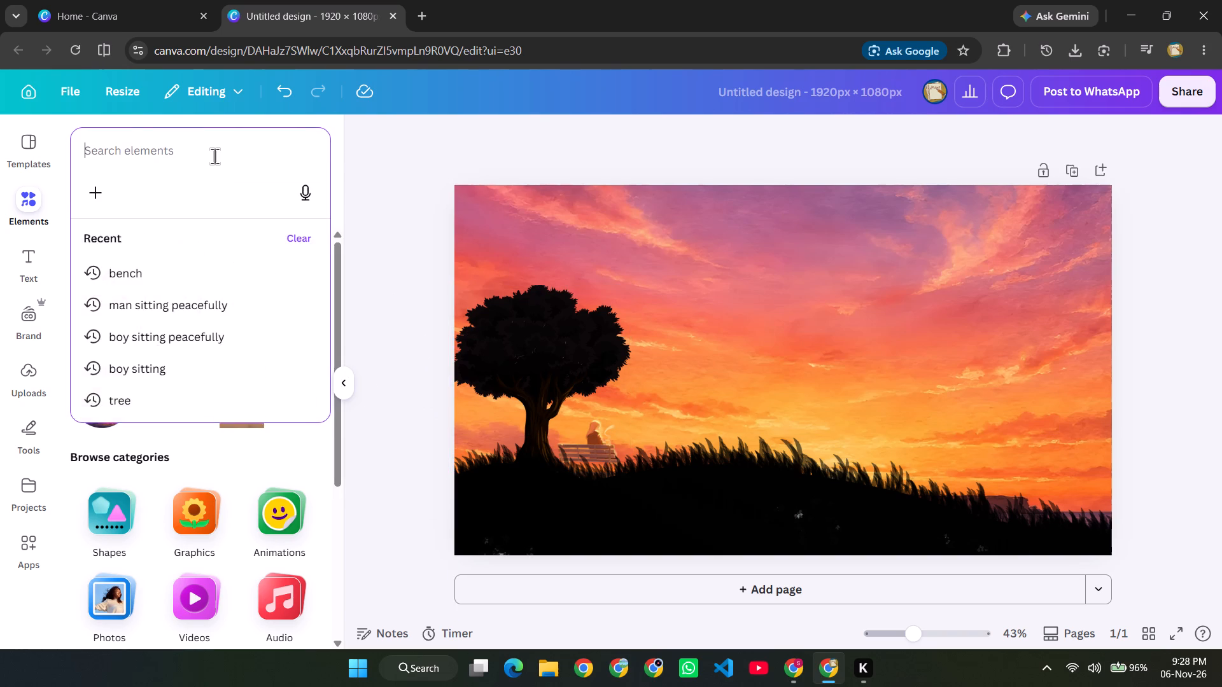
pyautogui.write('setting sun')
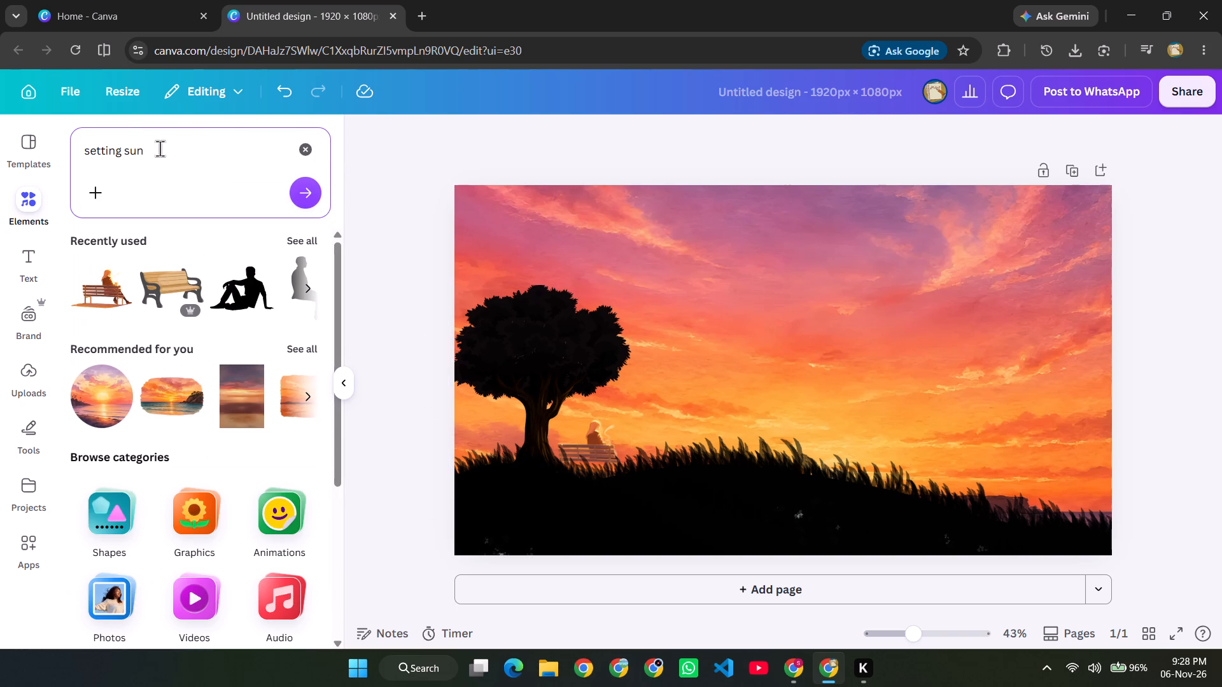
pyautogui.press('Return')
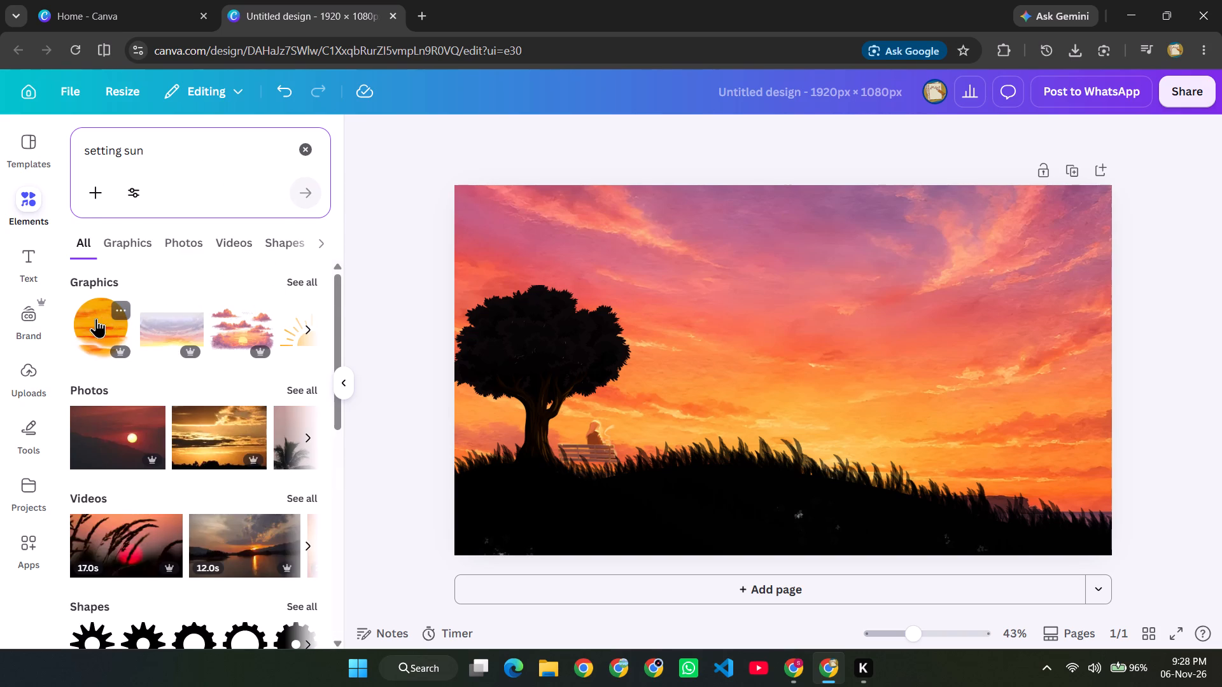
pyautogui.click(102, 321)
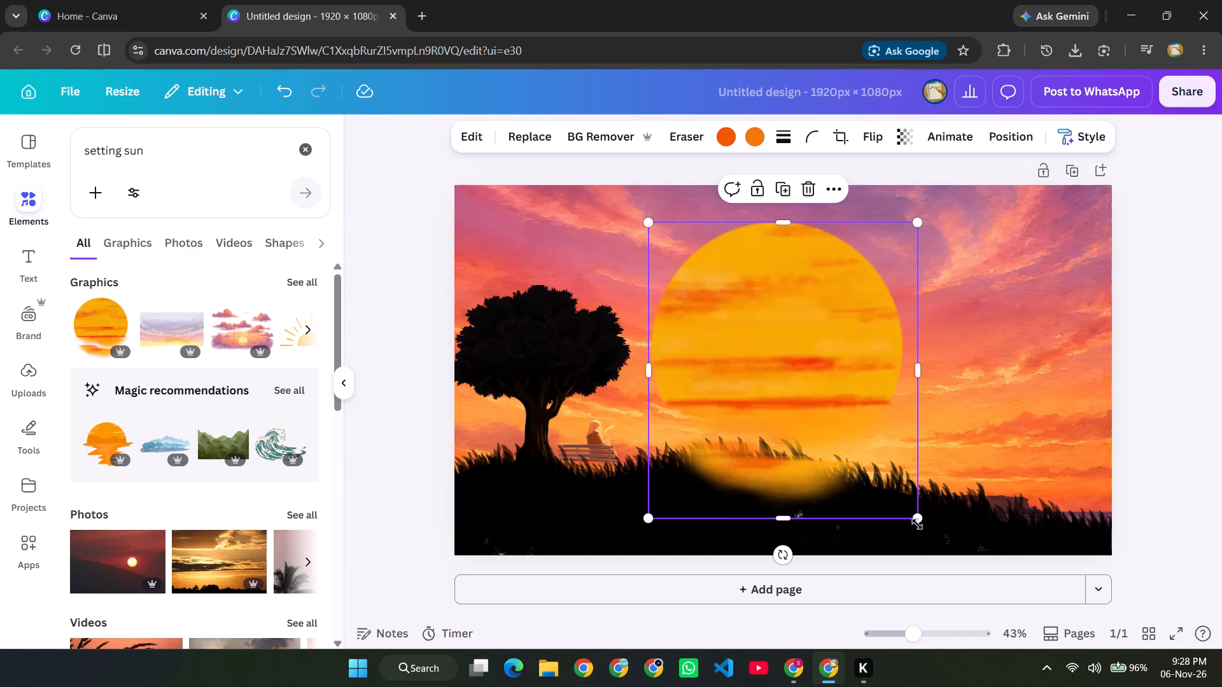
# Shrink the sun to a small disc and place it at the horizon by the page's right edge, overlapping the grass.
pyautogui.moveTo(916, 524); pyautogui.dragTo(690, 274)
pyautogui.moveTo(673, 244); pyautogui.dragTo(1095, 492)
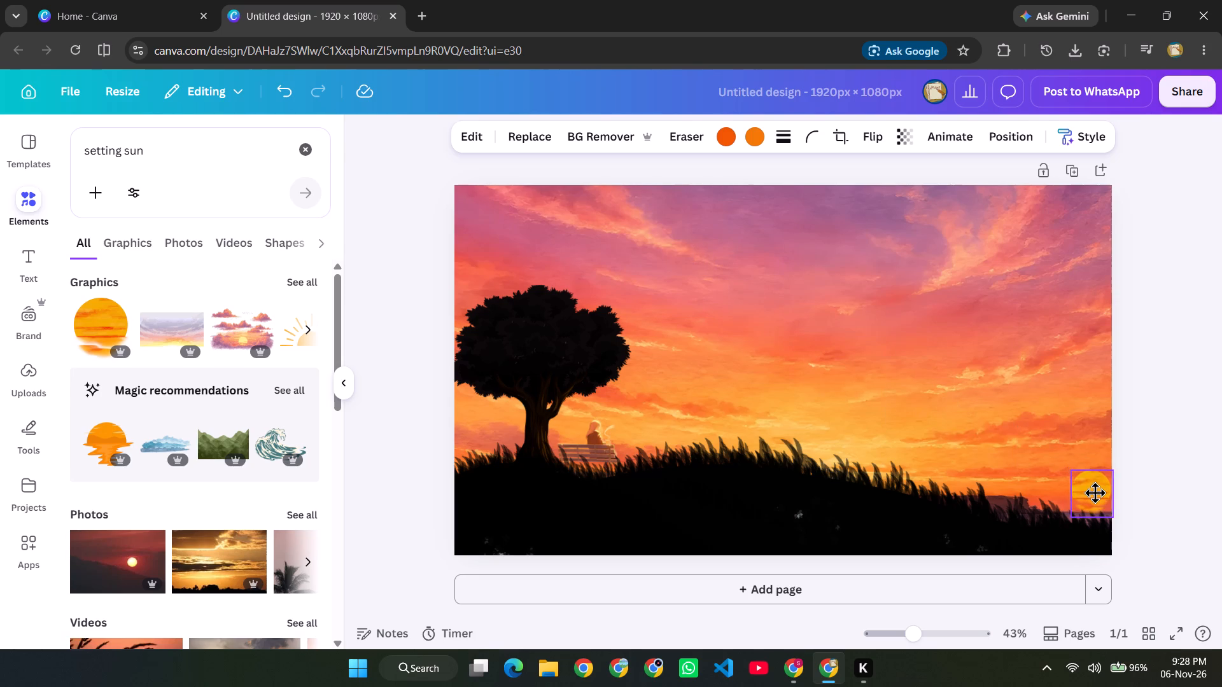
pyautogui.moveTo(1095, 492); pyautogui.dragTo(1095, 499)
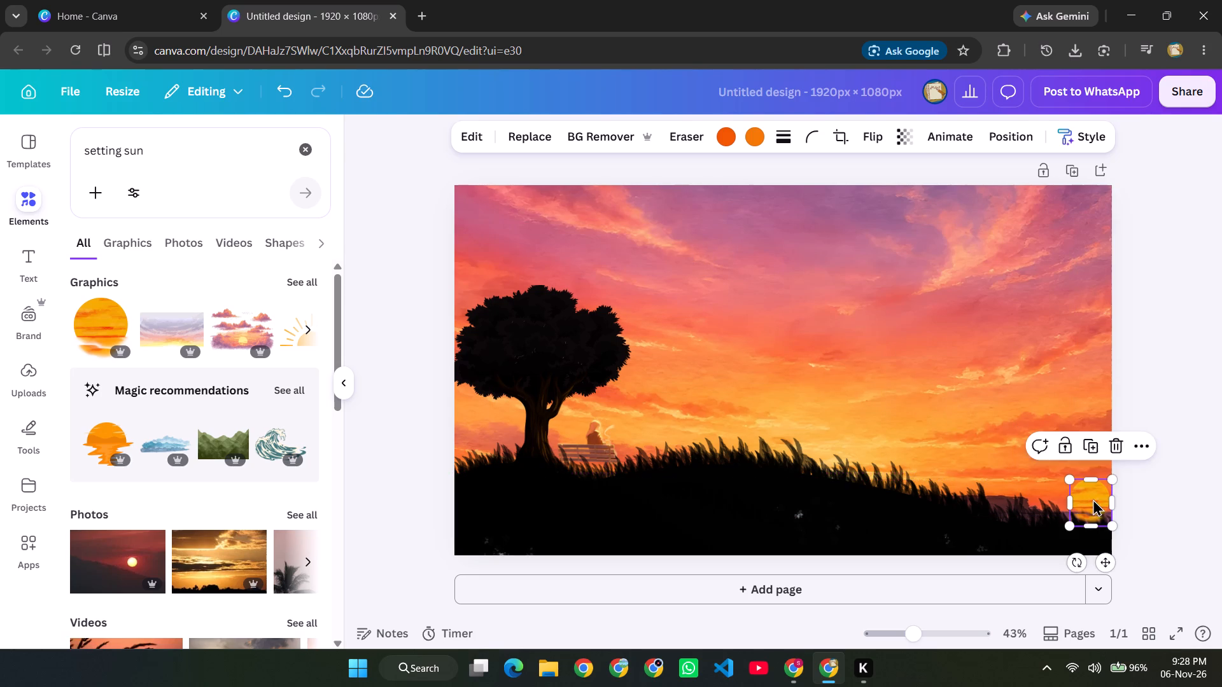
# Try to move the black grassy hill layer above the sun in the layer order.
pyautogui.click(1008, 138)
pyautogui.moveTo(196, 333); pyautogui.dragTo(197, 293)
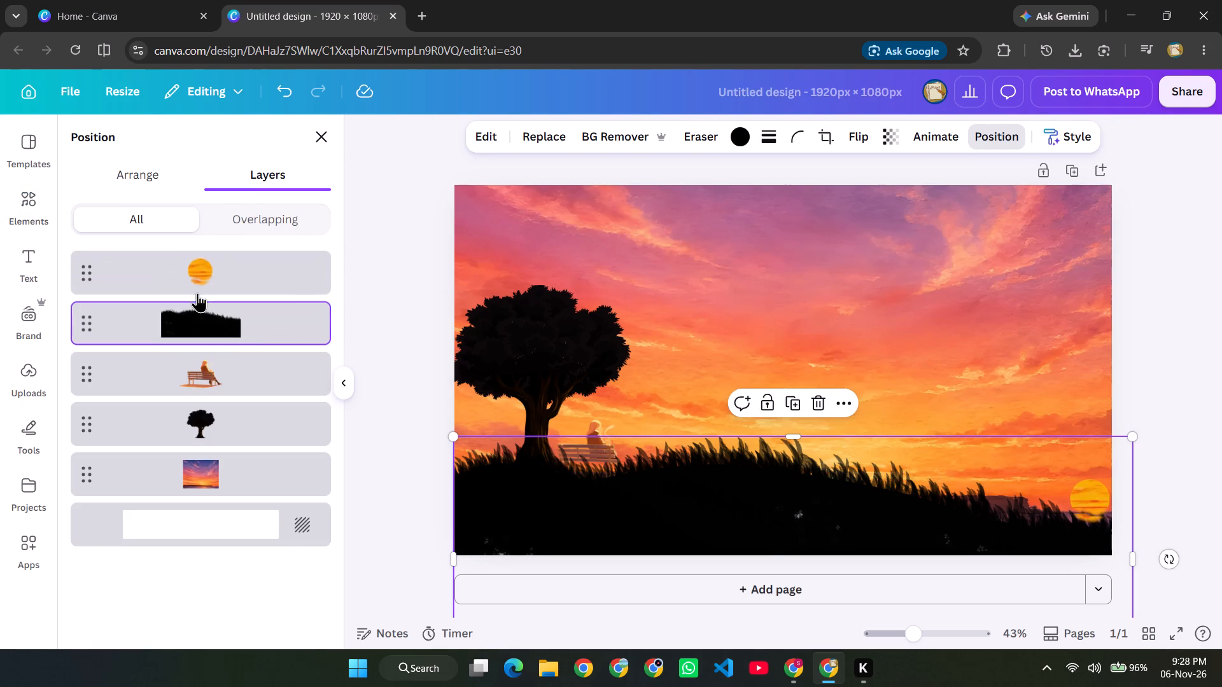
pyautogui.click(1141, 319)
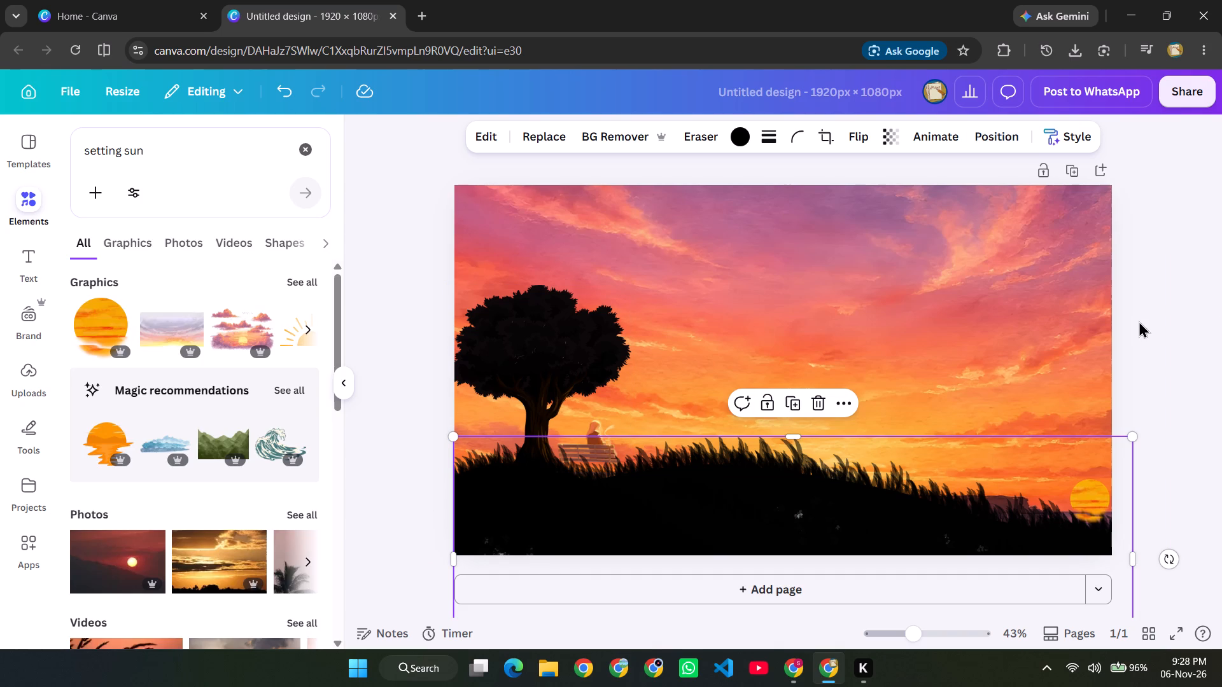
pyautogui.click(1139, 316)
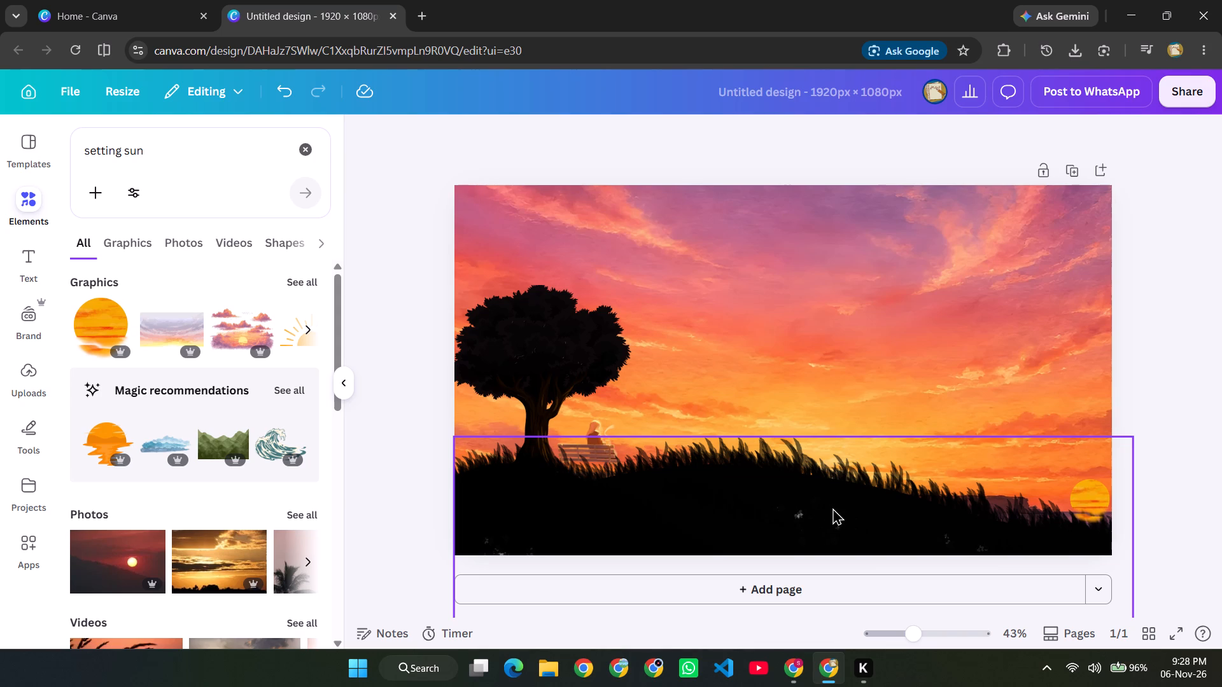
# Paint over the pale specks in the middle of the grassy hill with the Draw marker set to the design's pure black.
pyautogui.click(307, 143)
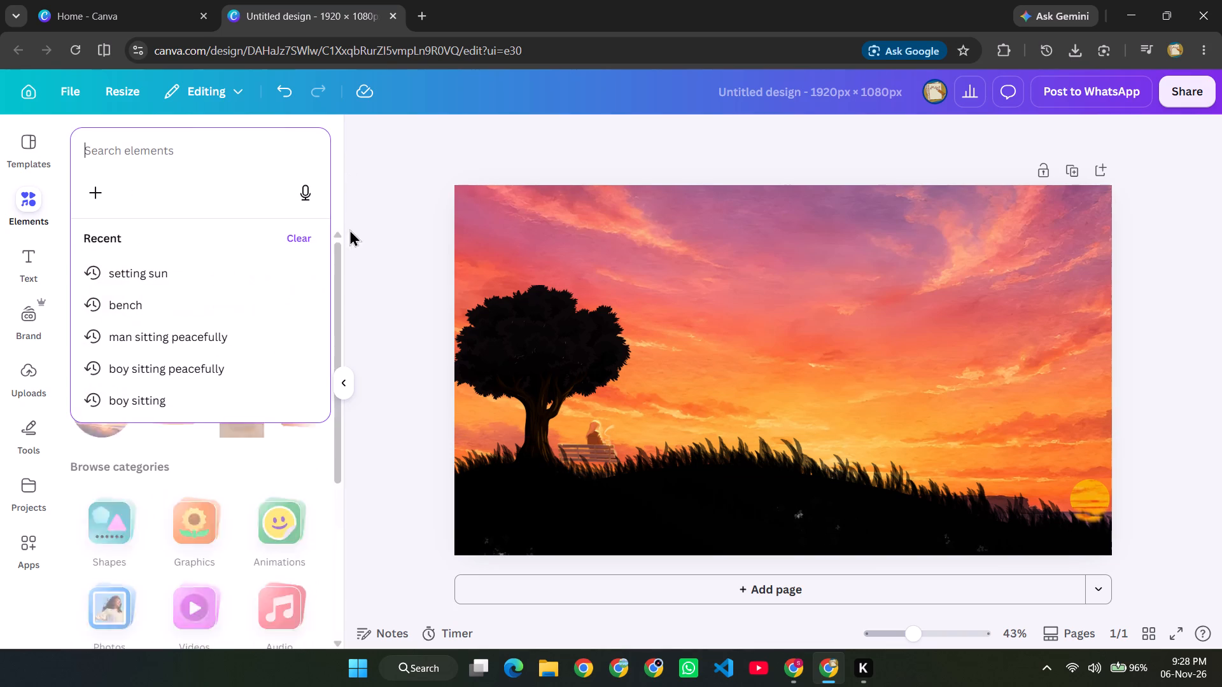
pyautogui.click(27, 423)
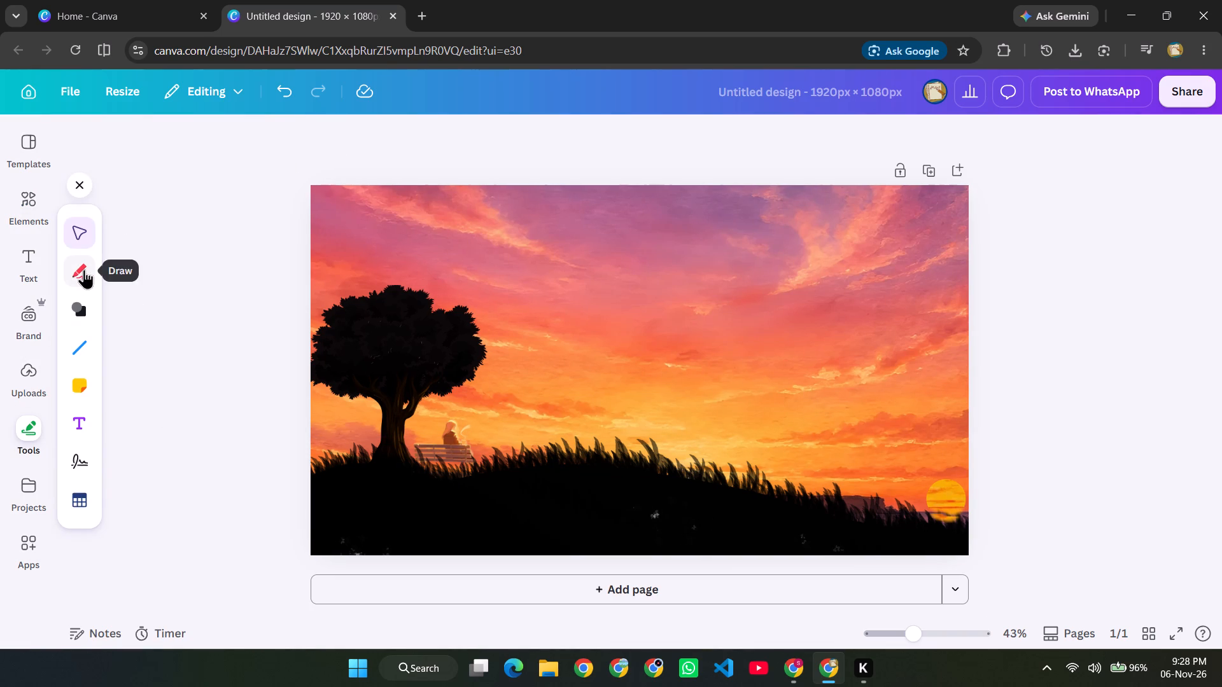
pyautogui.click(84, 269)
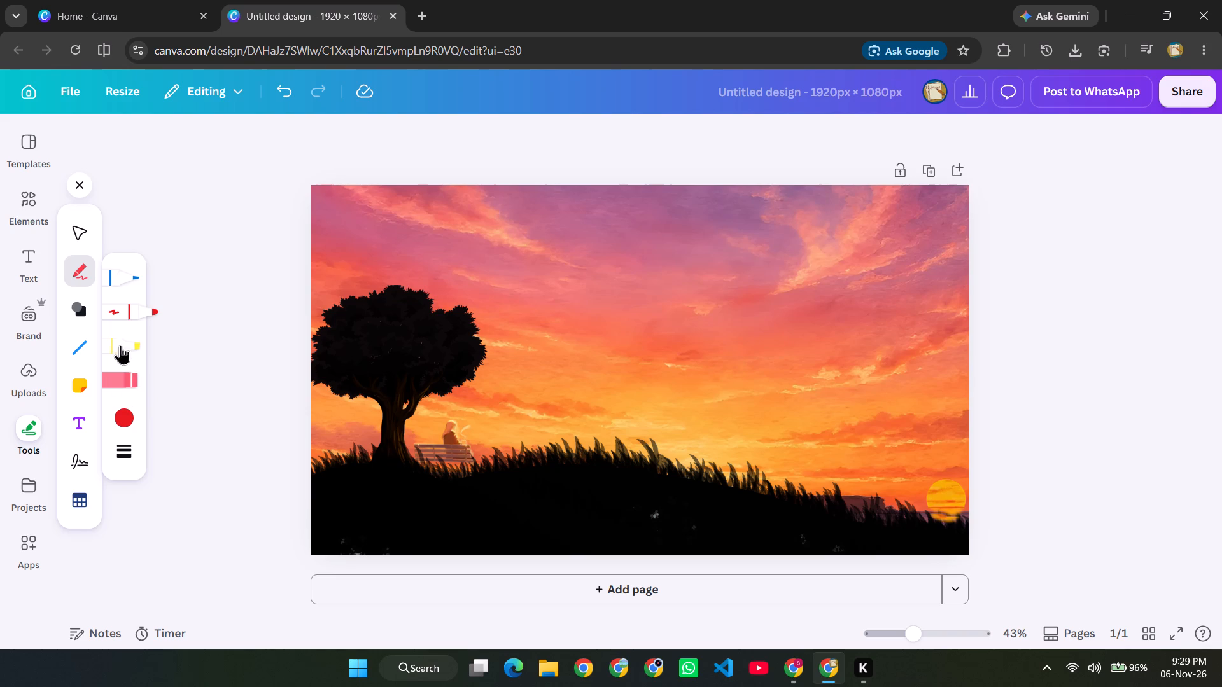
pyautogui.click(127, 415)
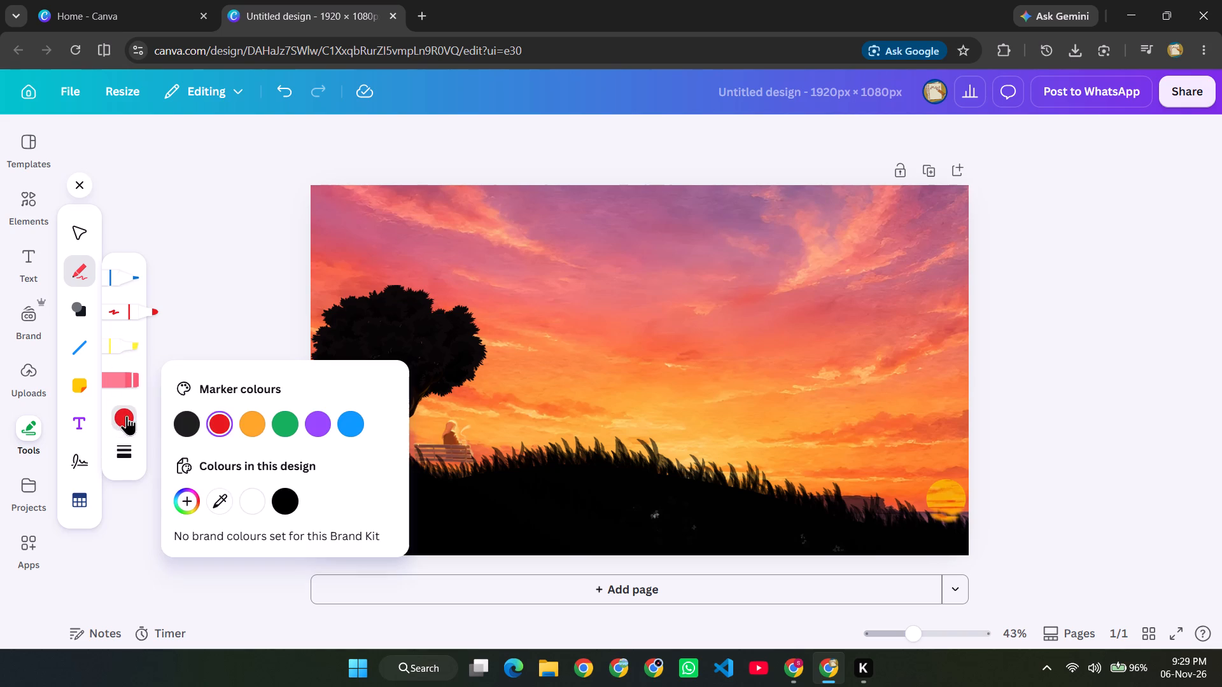
pyautogui.click(192, 429)
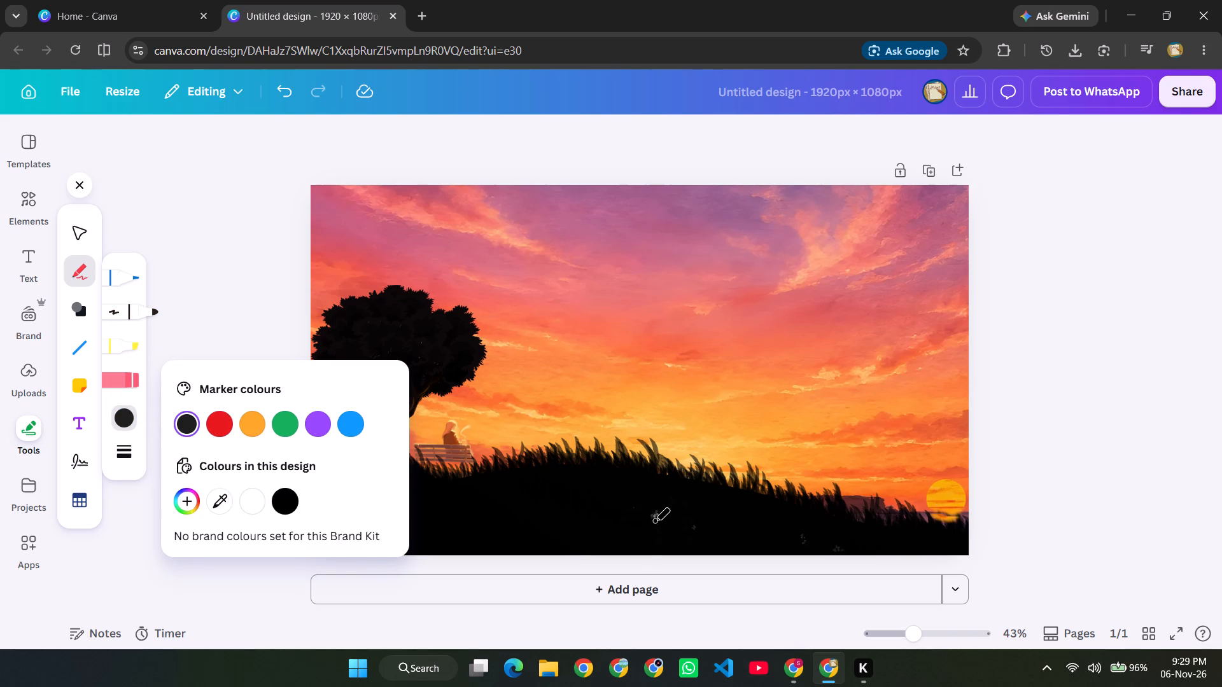
pyautogui.click(656, 515)
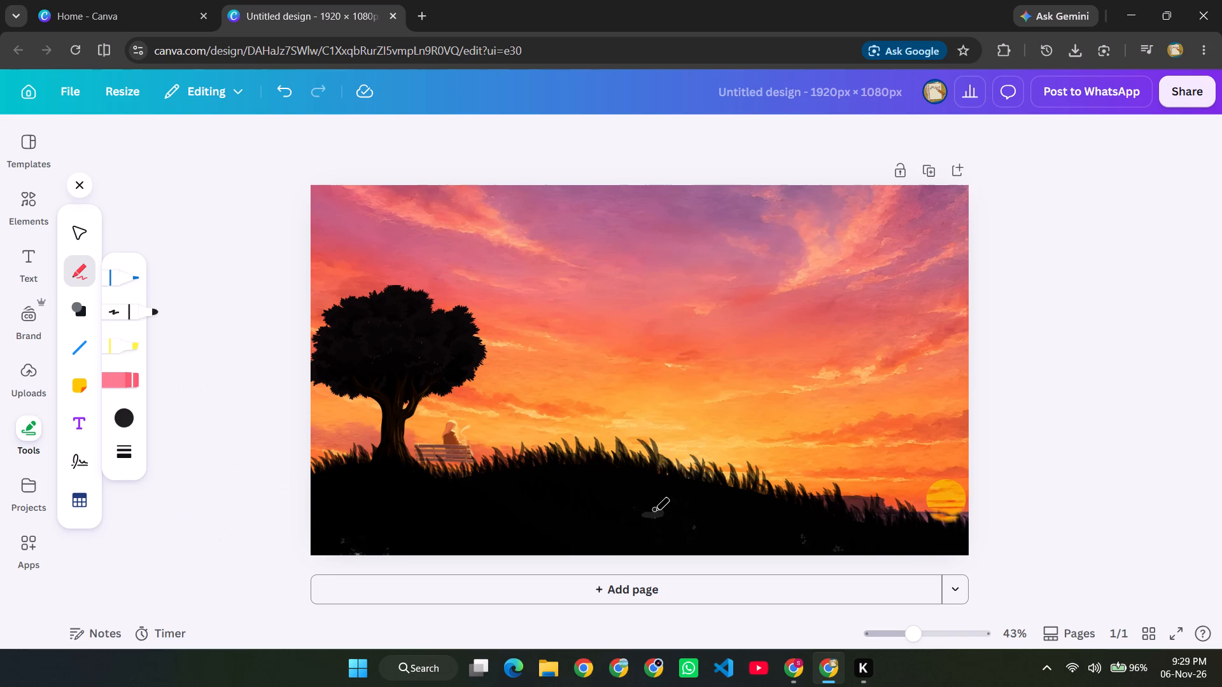
pyautogui.click(122, 416)
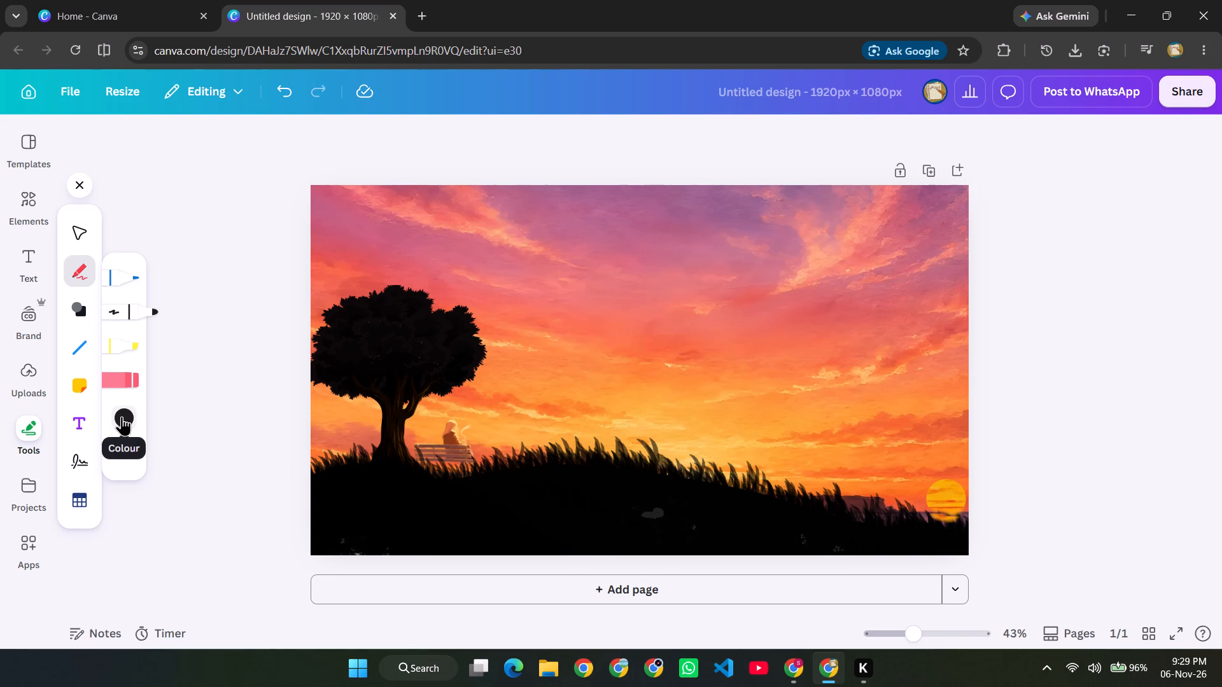
pyautogui.click(324, 502)
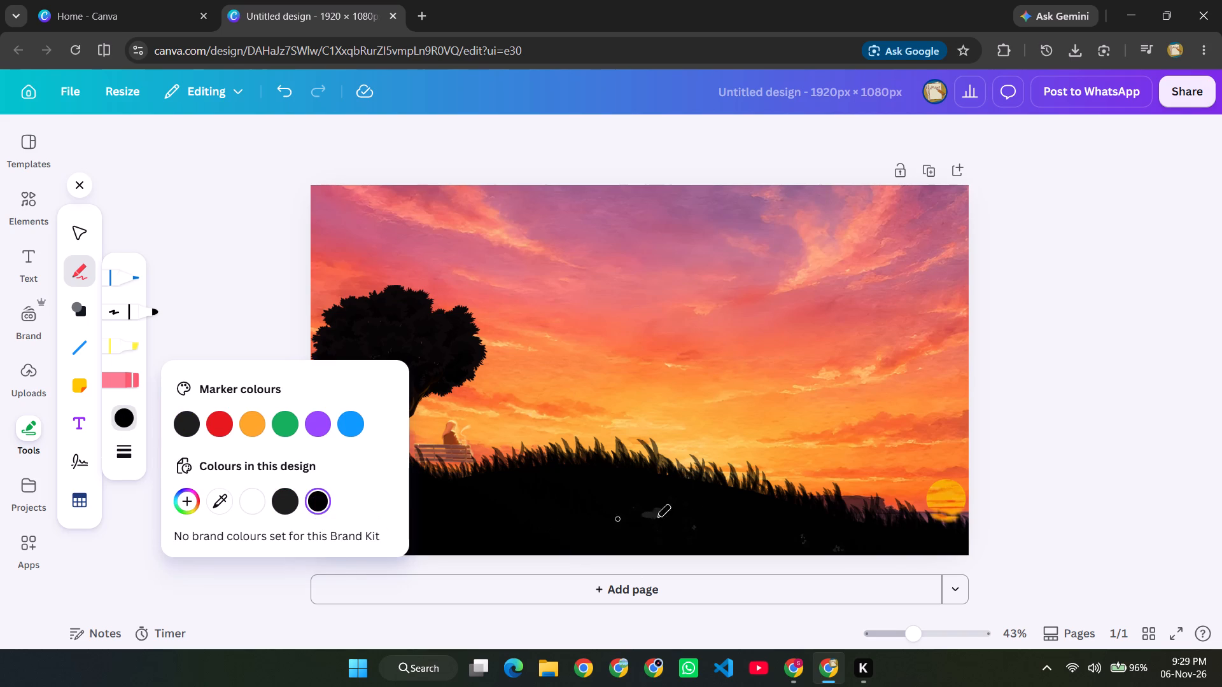
pyautogui.moveTo(658, 512); pyautogui.dragTo(670, 508)
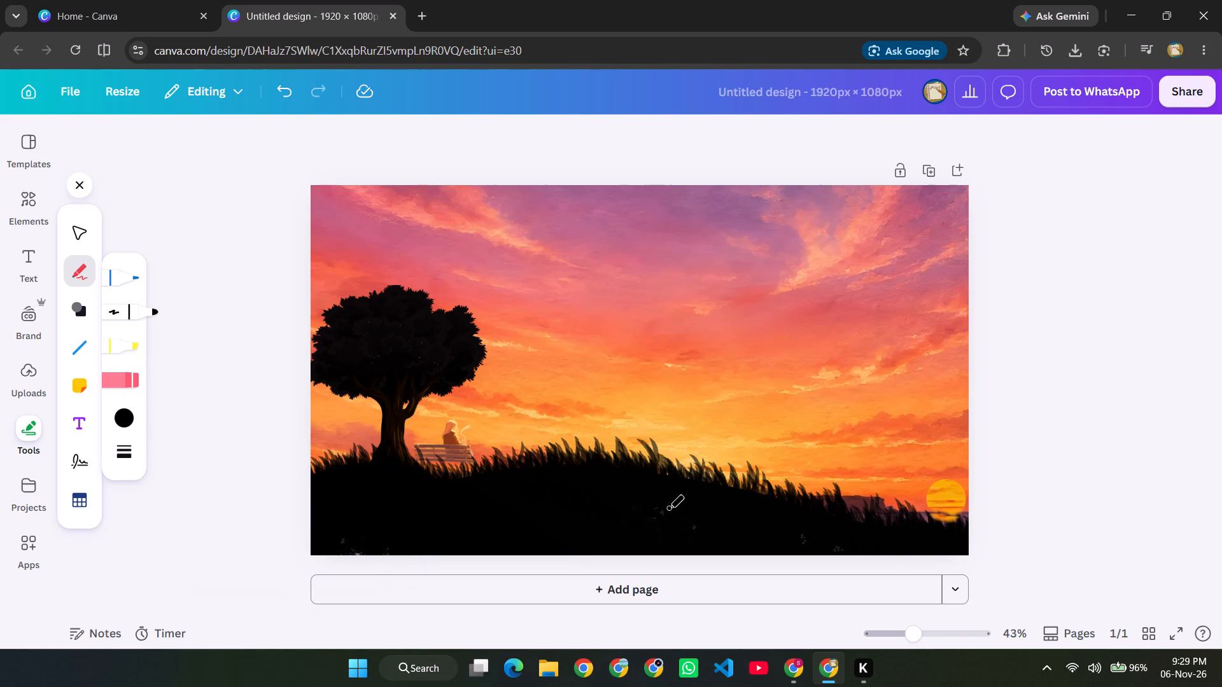
pyautogui.moveTo(670, 508); pyautogui.dragTo(653, 520)
pyautogui.moveTo(653, 520); pyautogui.dragTo(626, 508)
# Cover the remaining pale specks on the lower right and lower left parts of the hill with black marker strokes.
pyautogui.moveTo(626, 508); pyautogui.dragTo(806, 541)
pyautogui.moveTo(806, 541); pyautogui.dragTo(836, 543)
pyautogui.moveTo(836, 543); pyautogui.dragTo(843, 545)
pyautogui.moveTo(843, 545); pyautogui.dragTo(789, 533)
pyautogui.moveTo(789, 533); pyautogui.dragTo(348, 539)
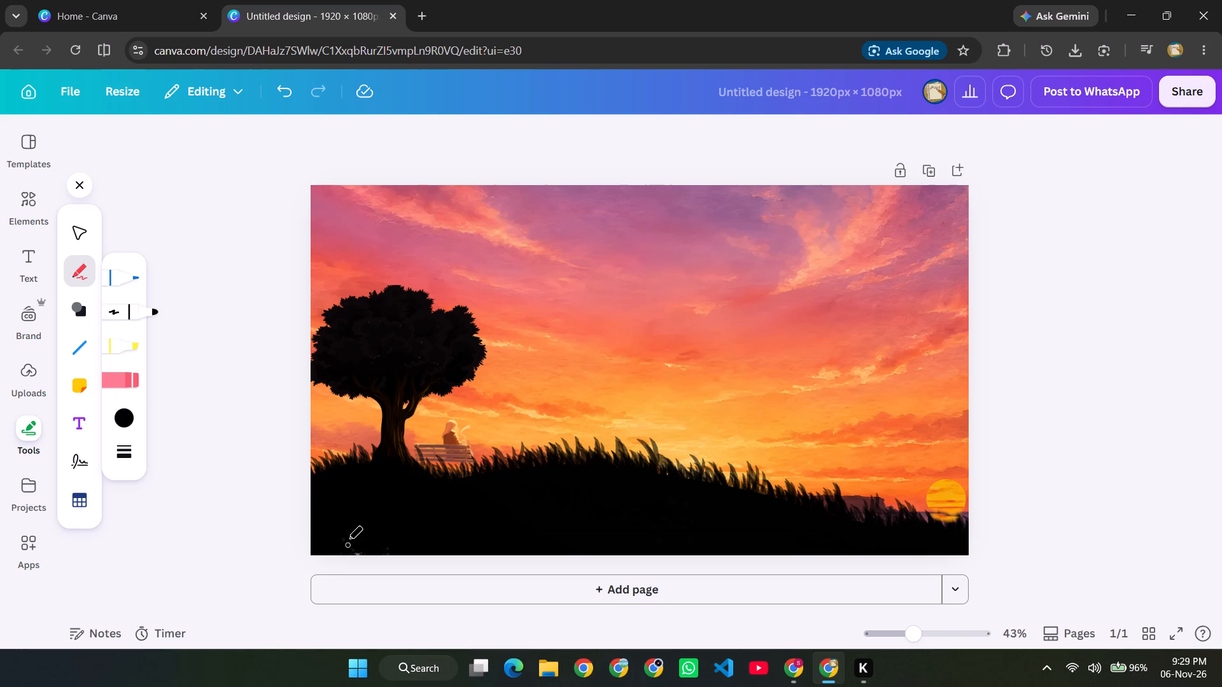
pyautogui.moveTo(348, 539); pyautogui.dragTo(345, 554)
pyautogui.moveTo(345, 554); pyautogui.dragTo(389, 555)
pyautogui.moveTo(389, 555); pyautogui.dragTo(442, 534)
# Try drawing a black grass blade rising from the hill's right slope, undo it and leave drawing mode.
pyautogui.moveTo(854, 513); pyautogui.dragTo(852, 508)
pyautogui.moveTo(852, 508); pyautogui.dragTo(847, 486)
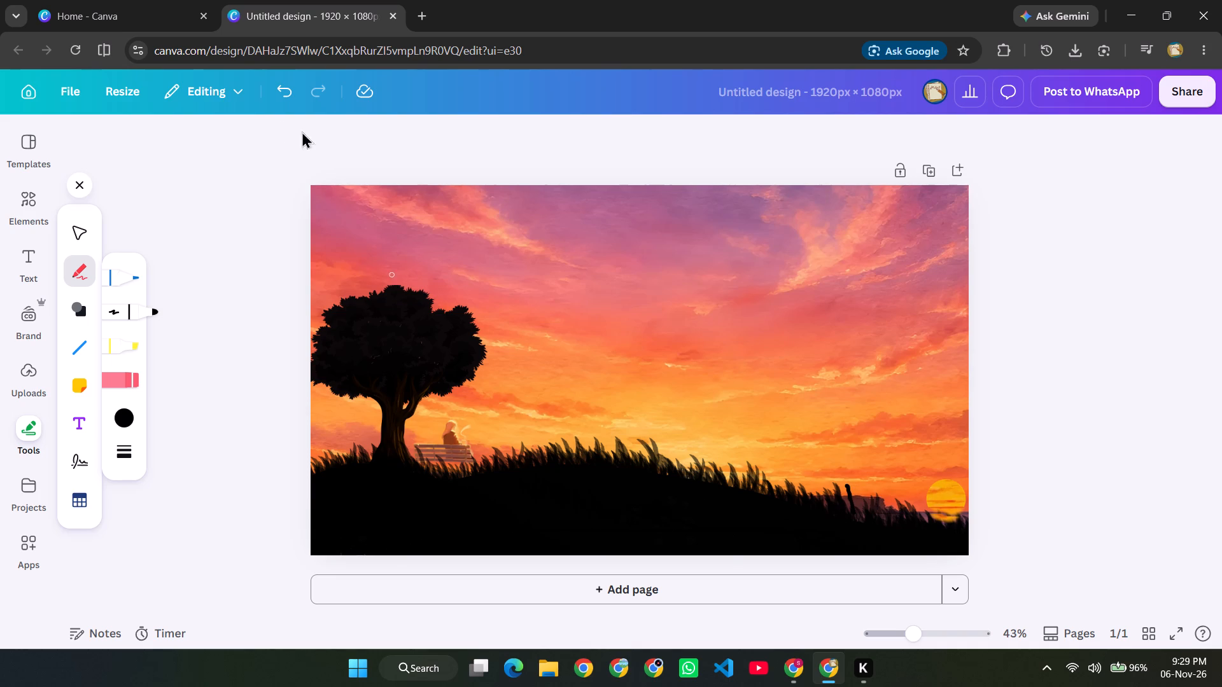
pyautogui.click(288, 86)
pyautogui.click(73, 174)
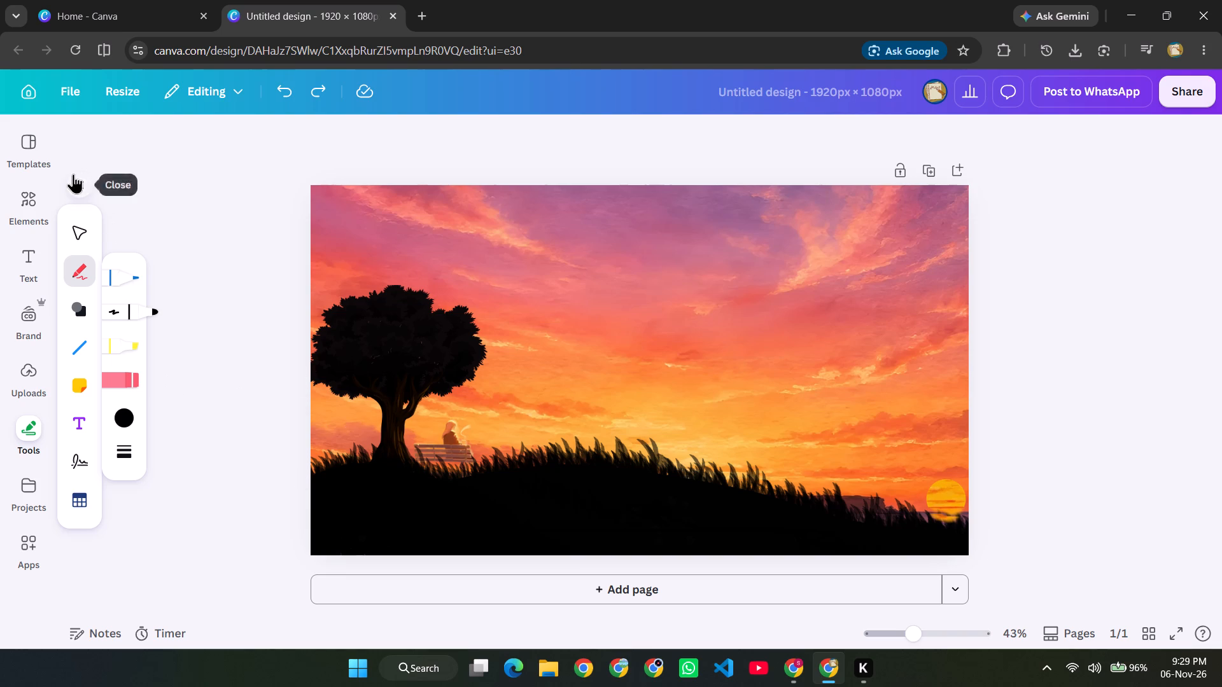
# Search the elements for "birds flying" and add the small black bird flock graphic to the page.
pyautogui.click(32, 202)
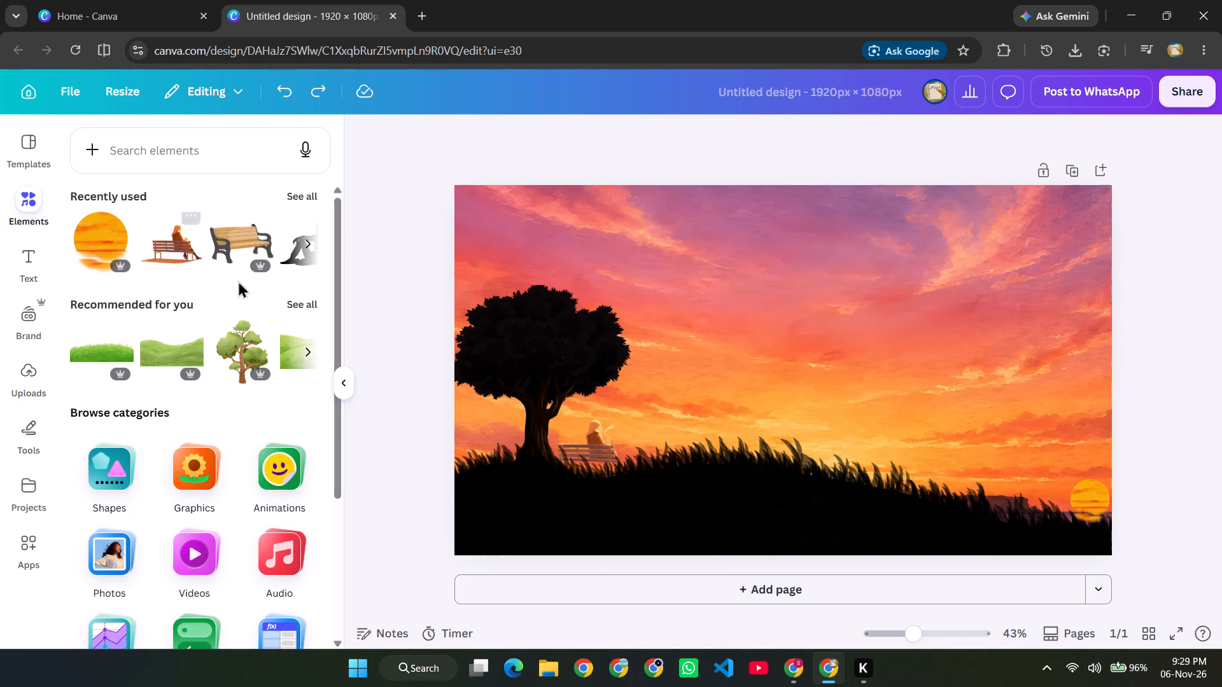
pyautogui.click(137, 161)
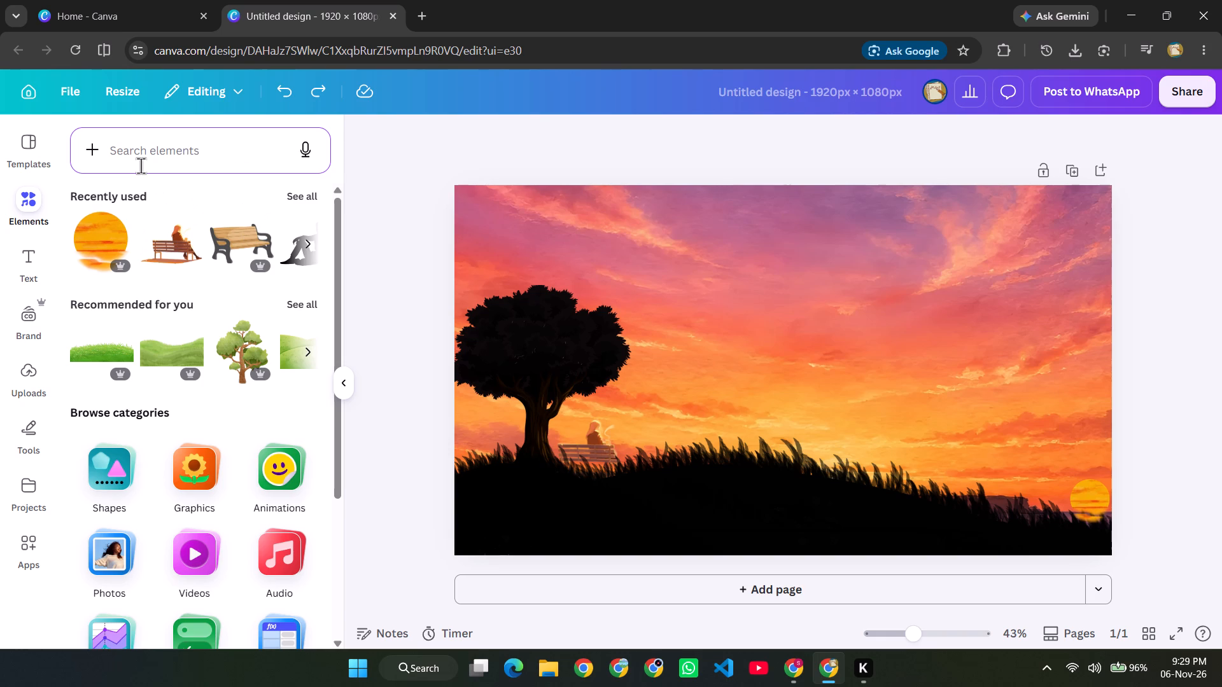
pyautogui.click(141, 163)
pyautogui.click(133, 136)
pyautogui.click(139, 153)
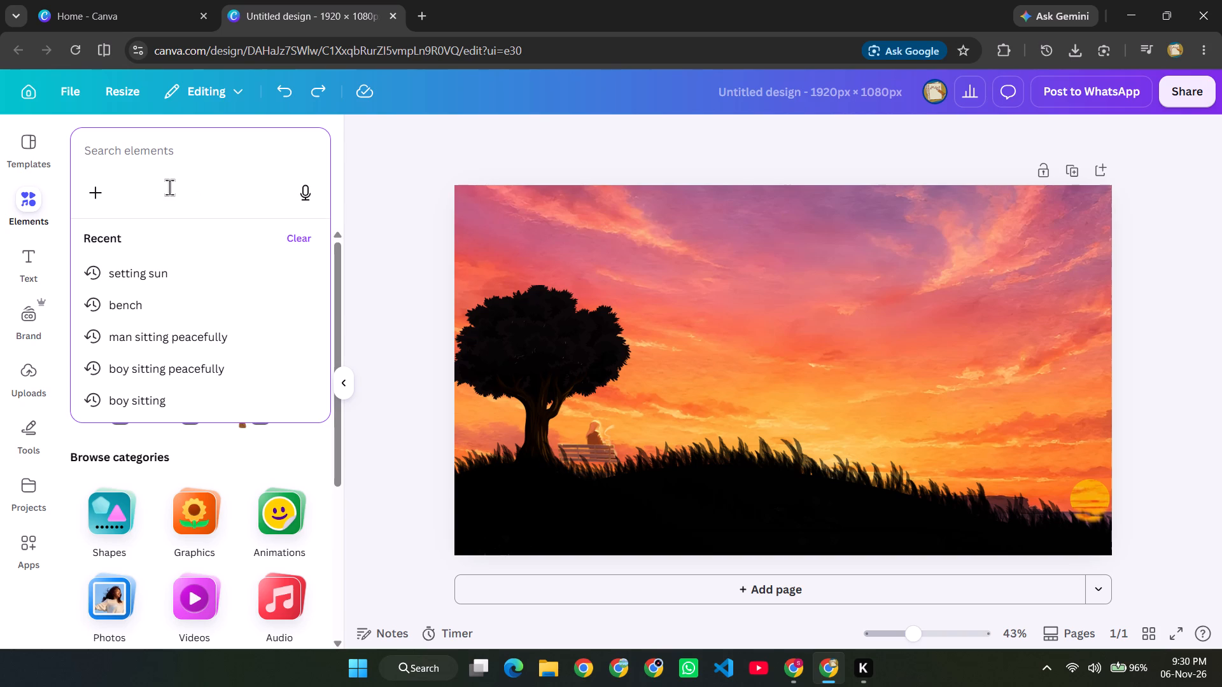
pyautogui.write('birds')
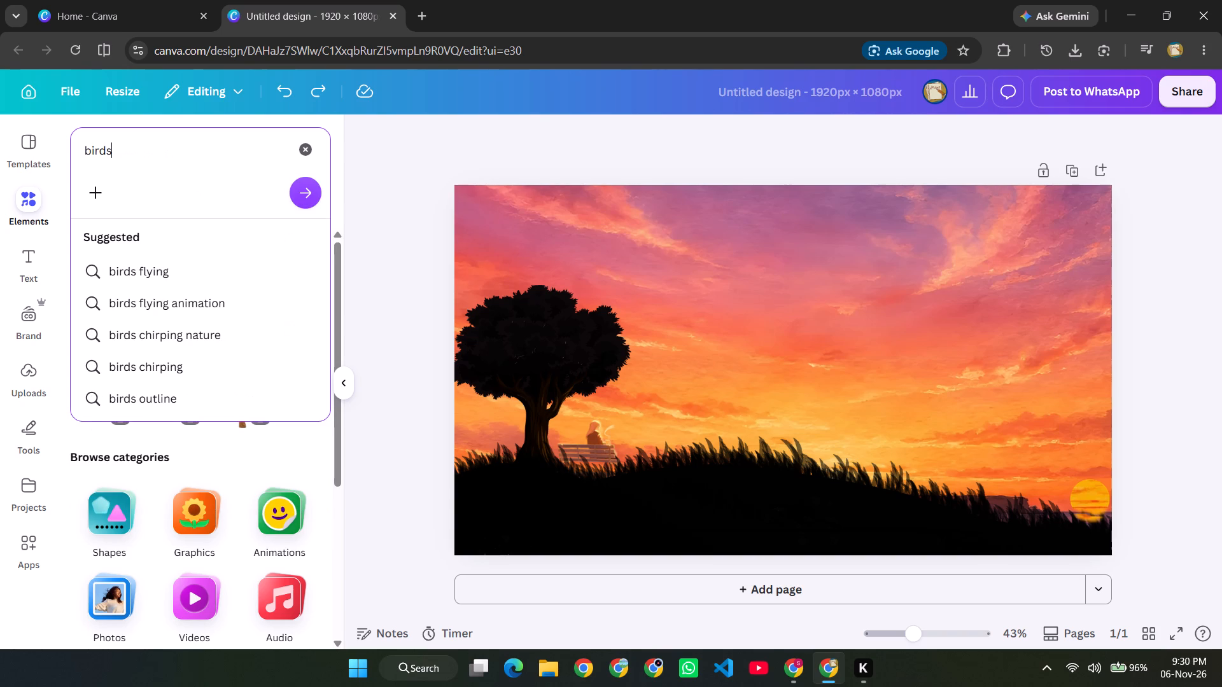
pyautogui.press('Down')
pyautogui.press('Return')
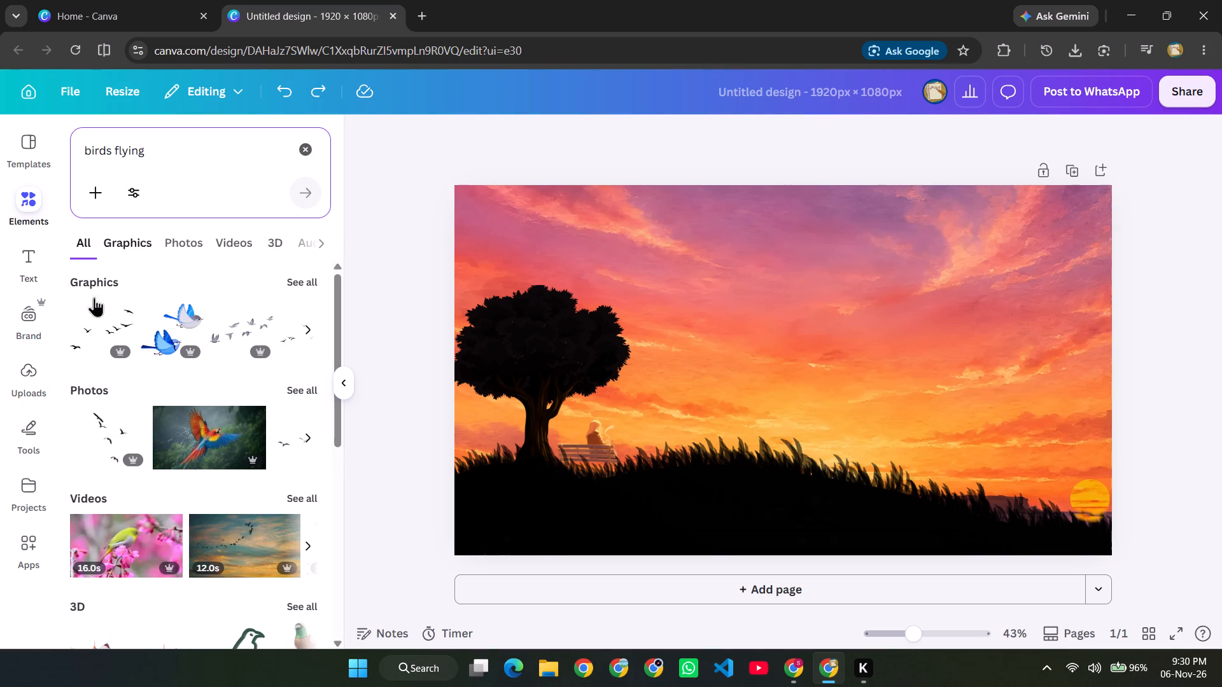
pyautogui.click(94, 323)
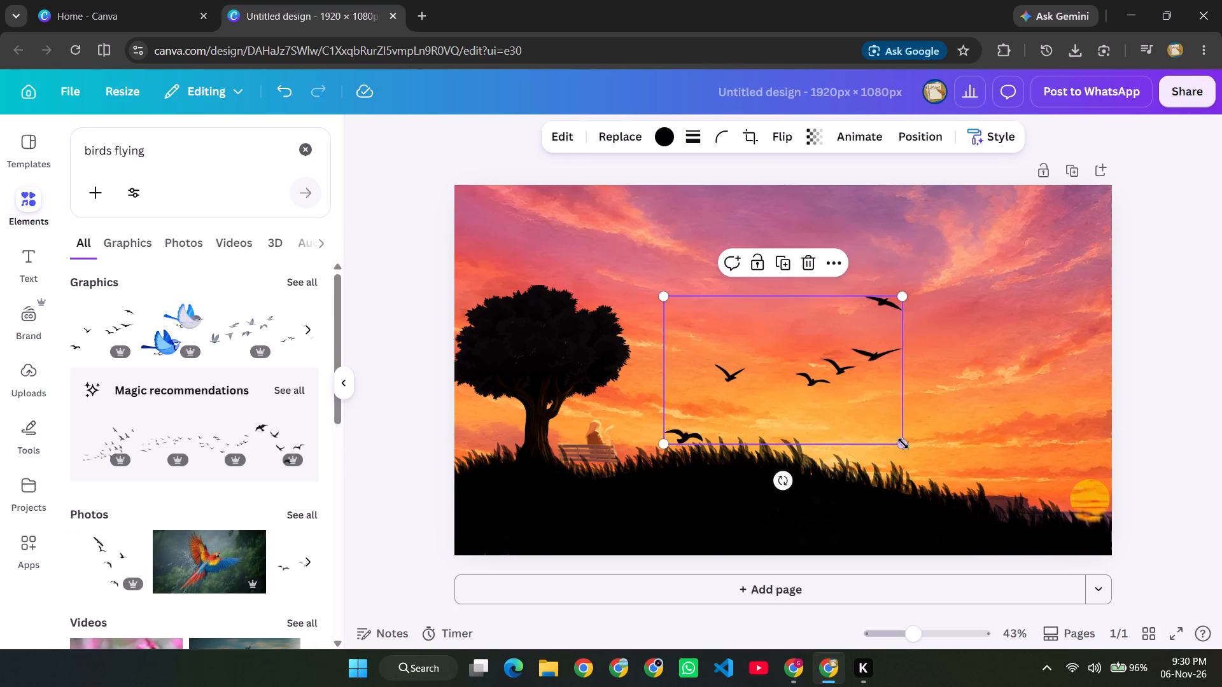
# Shrink the bird flock to about 125 px wide and place it in the sky just above the tree crown's right side.
pyautogui.moveTo(902, 441); pyautogui.dragTo(734, 275)
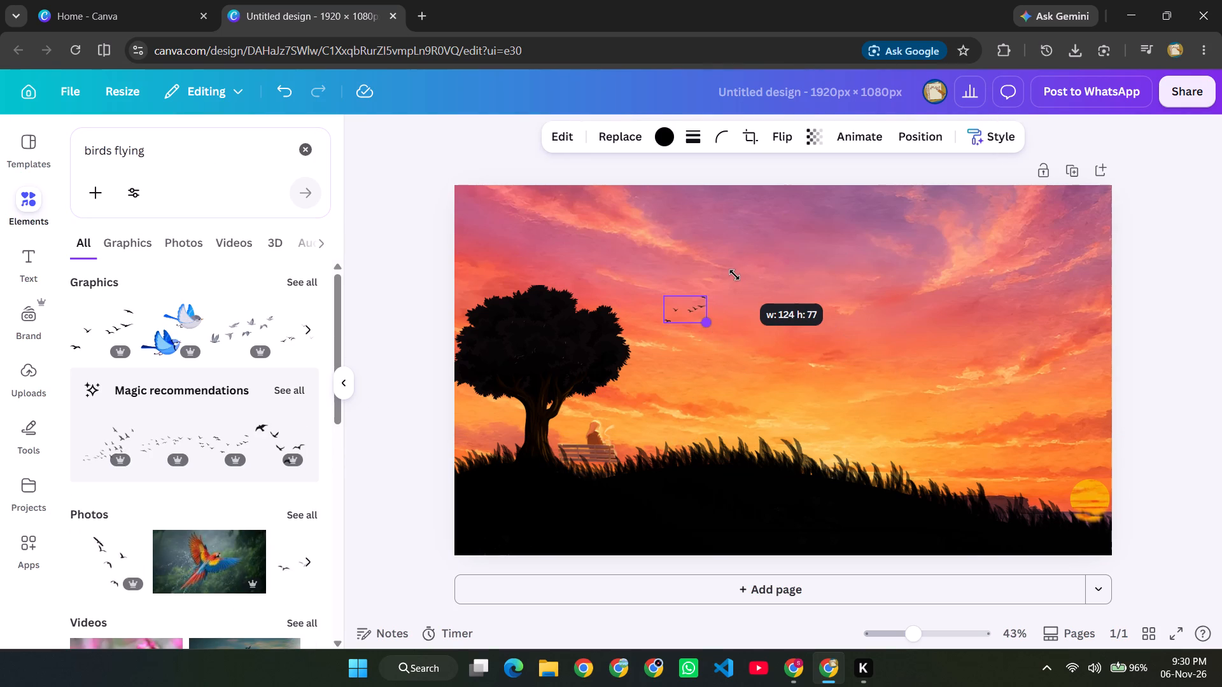
pyautogui.moveTo(734, 275); pyautogui.dragTo(736, 277)
pyautogui.moveTo(688, 309); pyautogui.dragTo(651, 302)
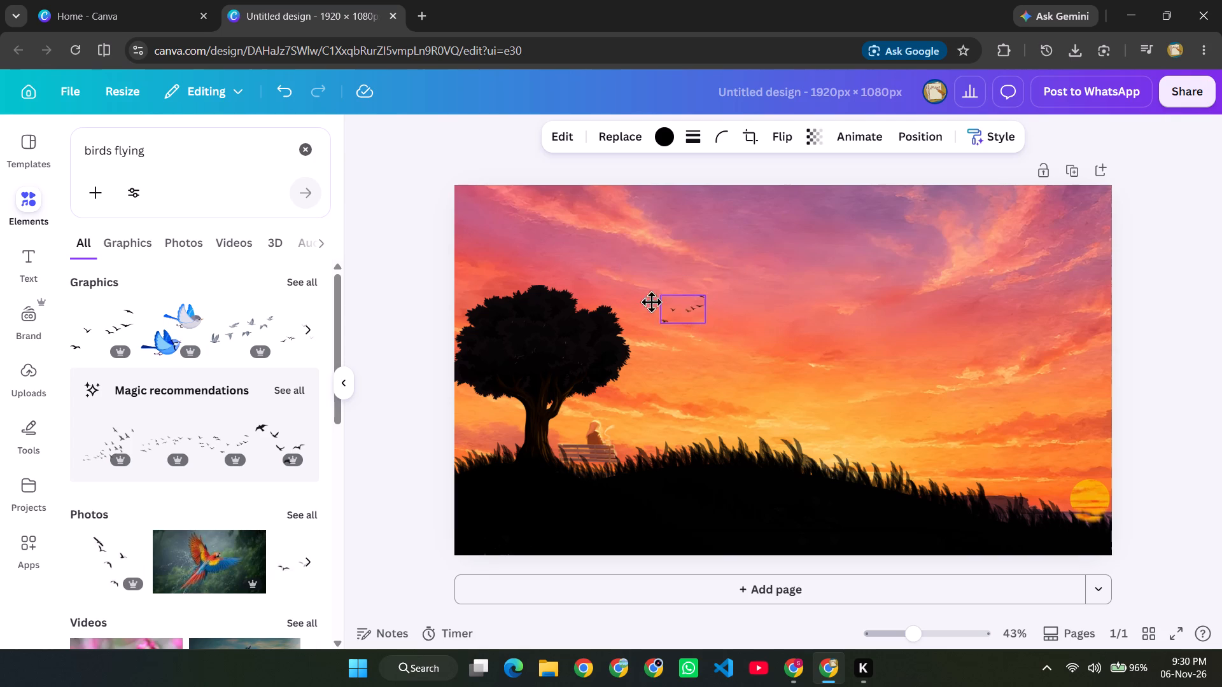
pyautogui.moveTo(651, 302); pyautogui.dragTo(629, 286)
pyautogui.click(508, 152)
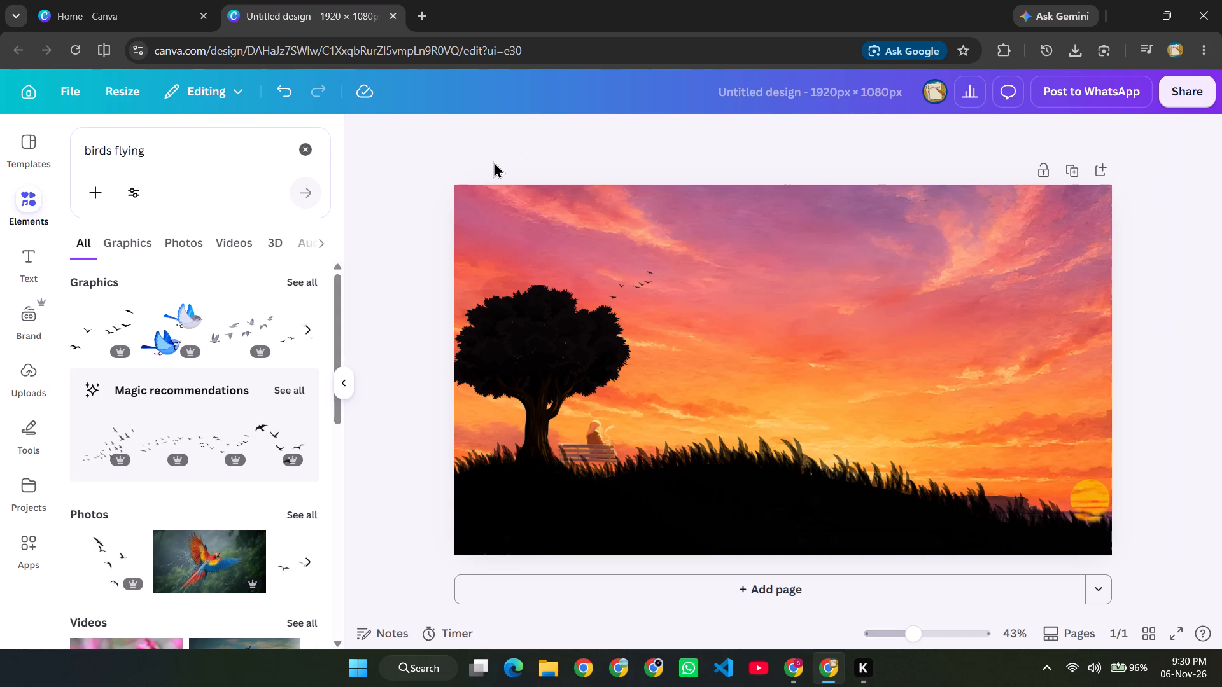
# Show all "birds flying" graphics and add the one with large black soaring-bird silhouettes.
pyautogui.click(314, 282)
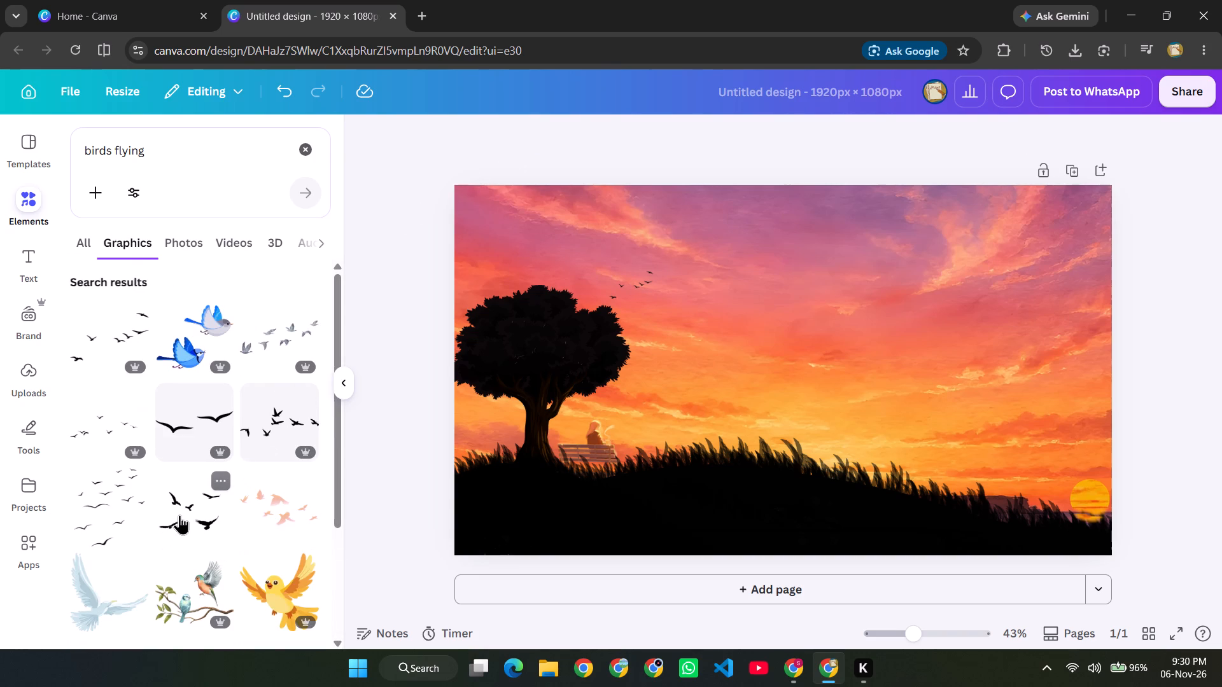
pyautogui.click(179, 515)
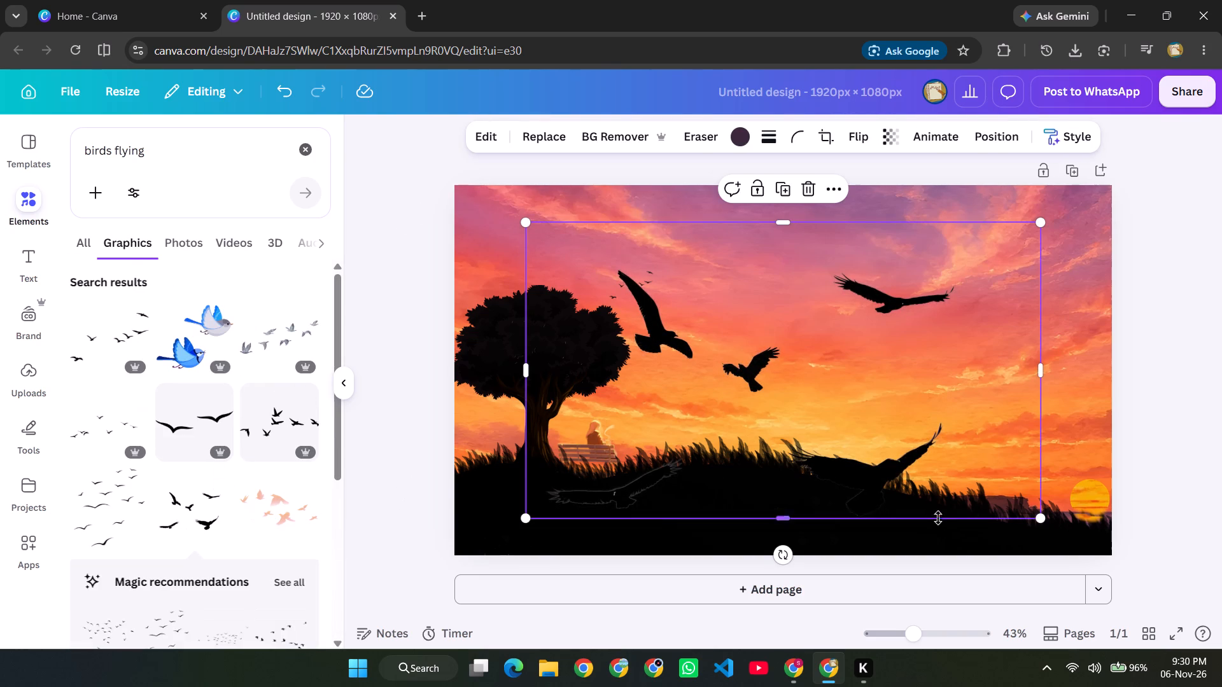
# Shrink the large soaring-bird graphic to about 85 px wide and place it high in the sky toward the page's right side.
pyautogui.moveTo(1038, 516); pyautogui.dragTo(584, 179)
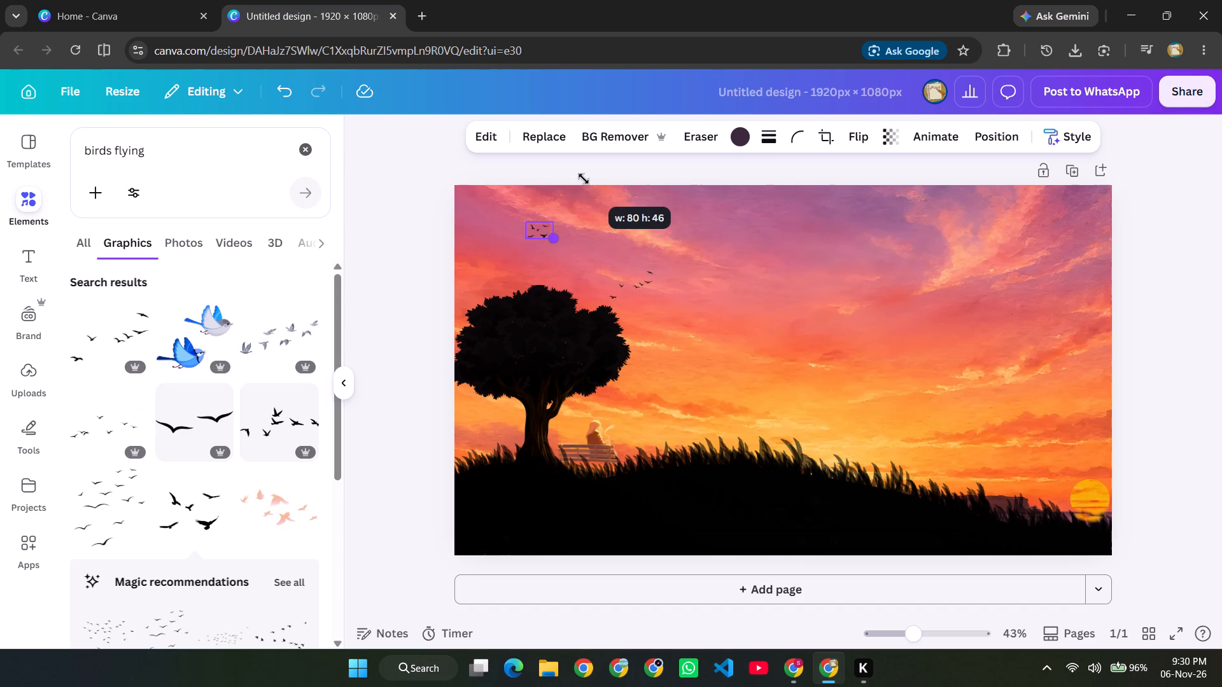
pyautogui.moveTo(584, 179); pyautogui.dragTo(593, 180)
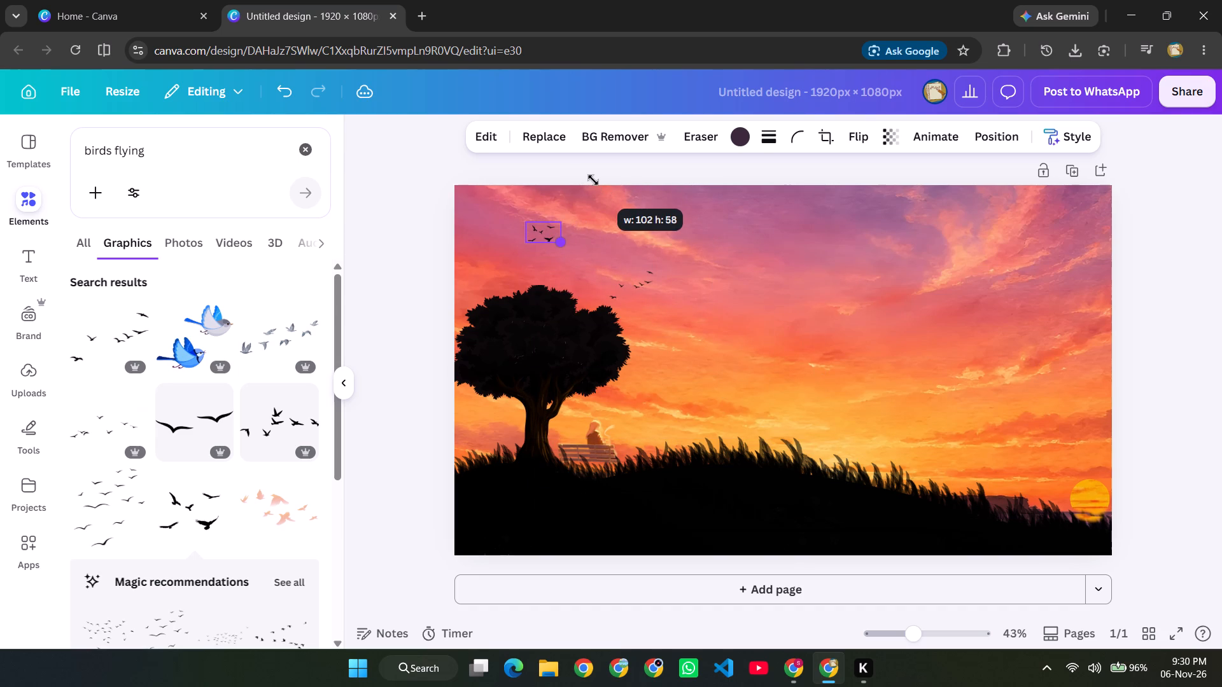
pyautogui.moveTo(593, 180); pyautogui.dragTo(587, 176)
pyautogui.click(405, 154)
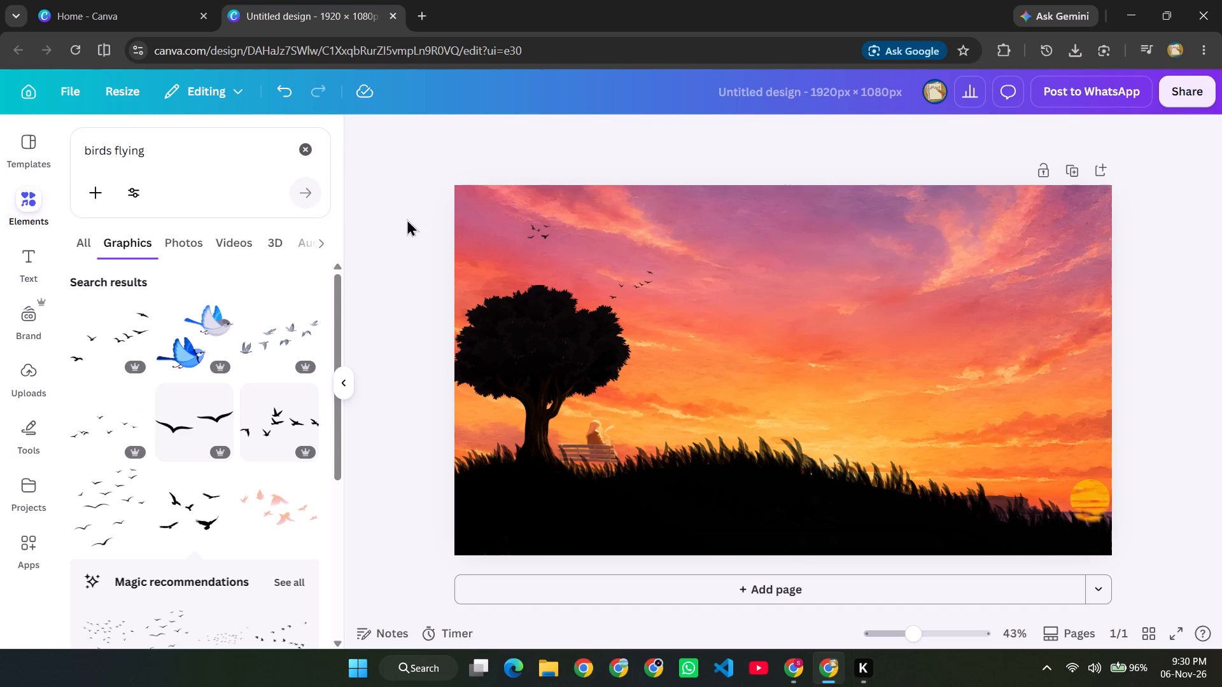
pyautogui.click(543, 229)
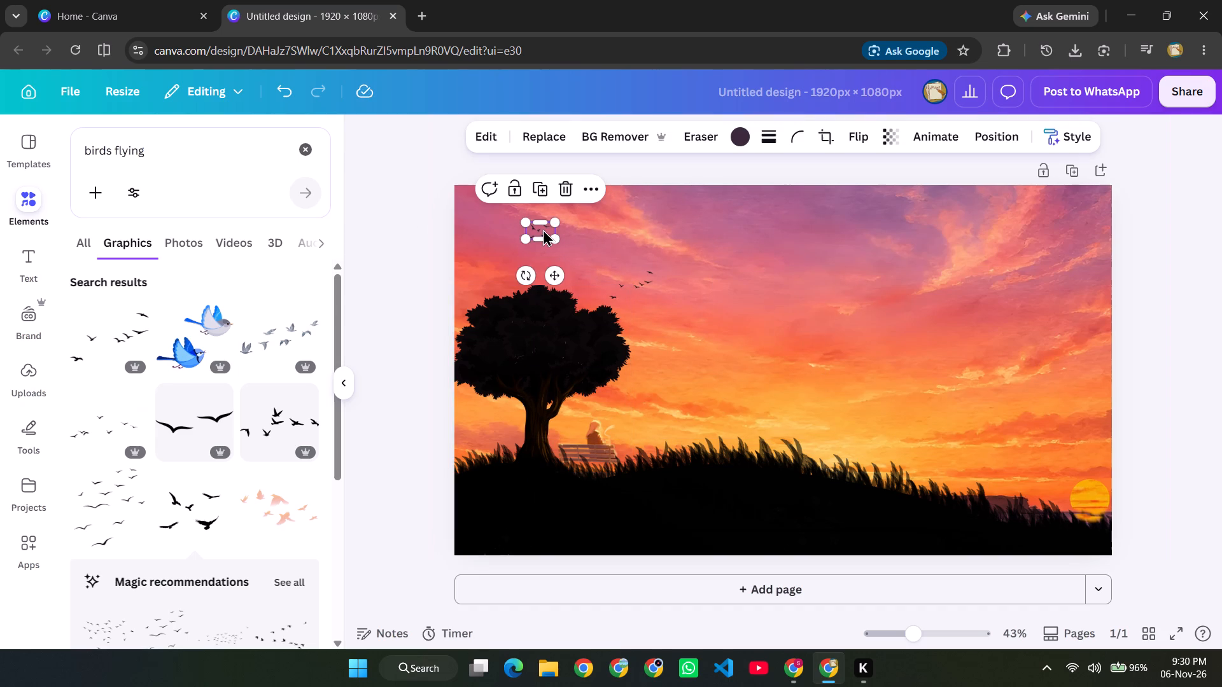
pyautogui.moveTo(556, 277); pyautogui.dragTo(937, 283)
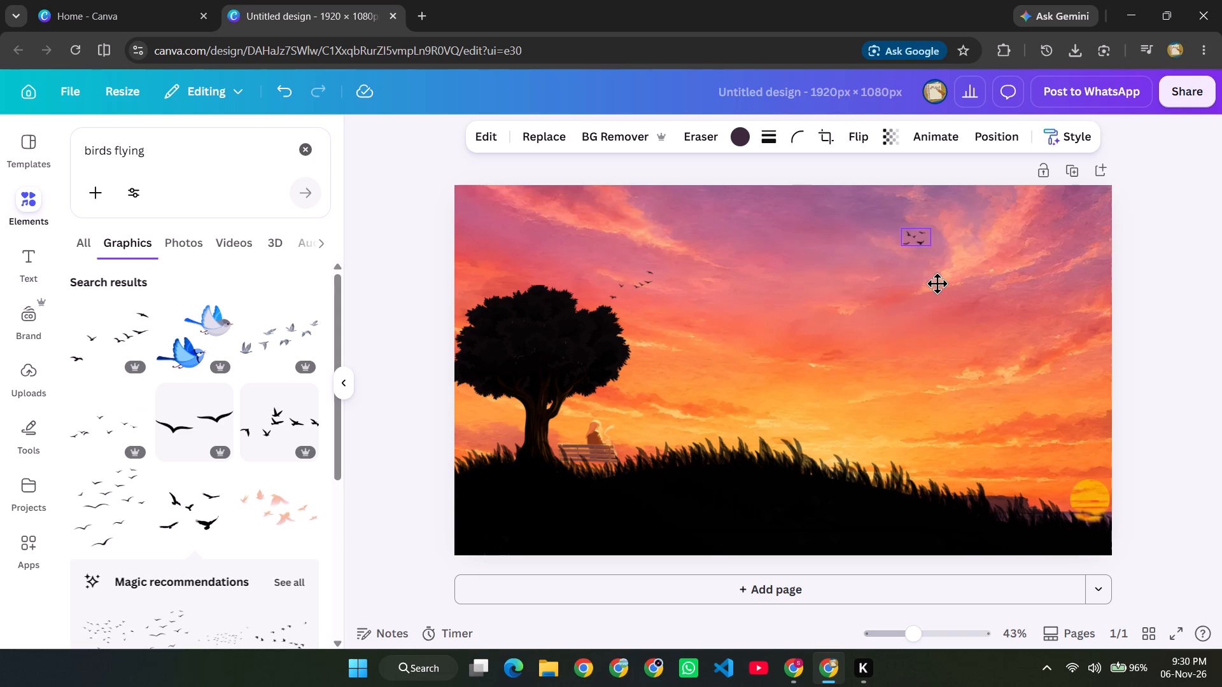
pyautogui.moveTo(937, 283); pyautogui.dragTo(943, 278)
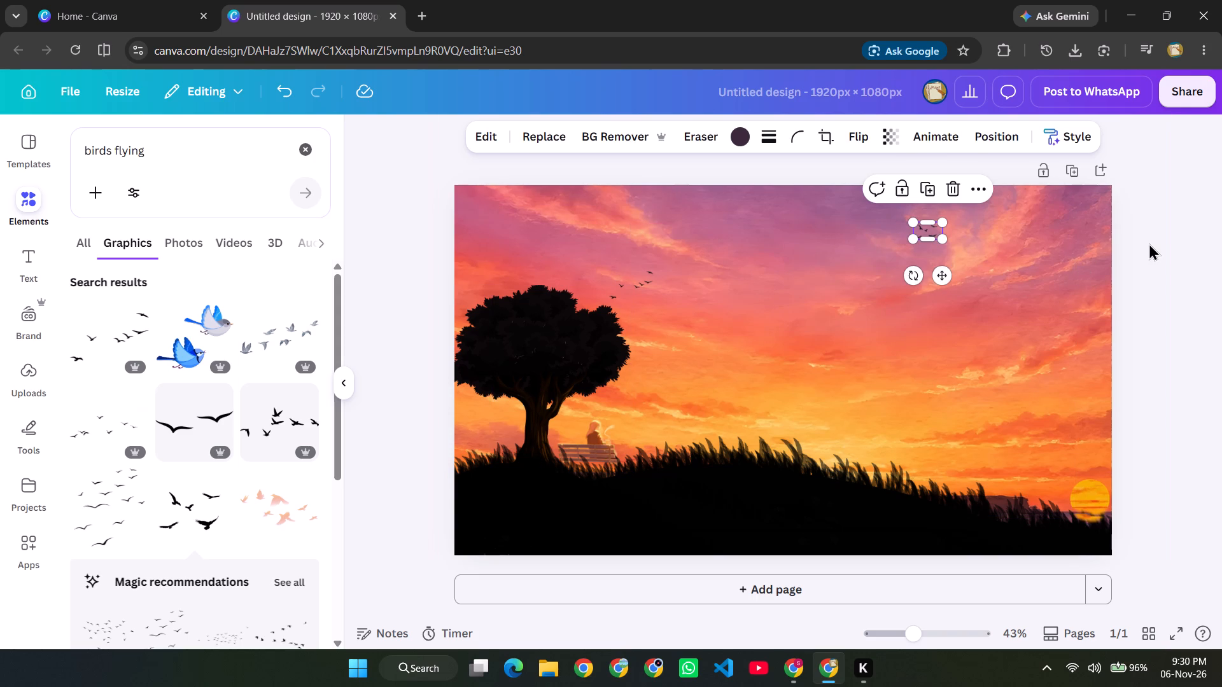
pyautogui.click(1143, 243)
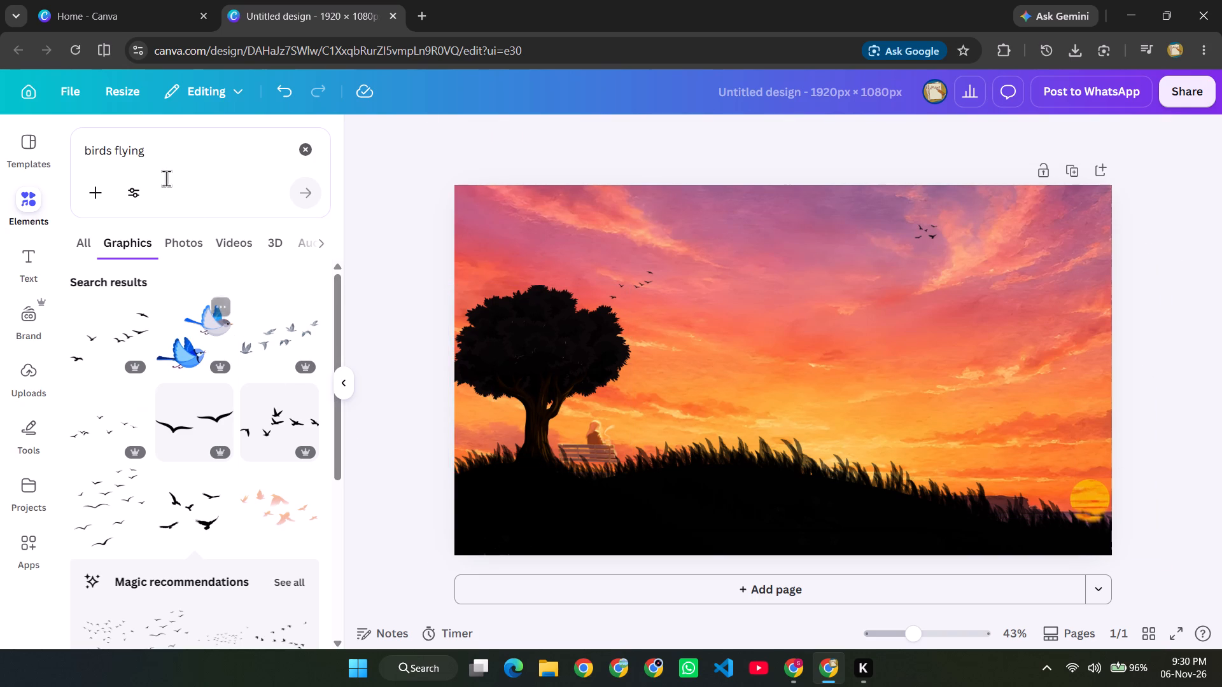
# Add a text box to the page reading "Everything Has To End At A Particular Time".
pyautogui.click(25, 270)
pyautogui.click(195, 149)
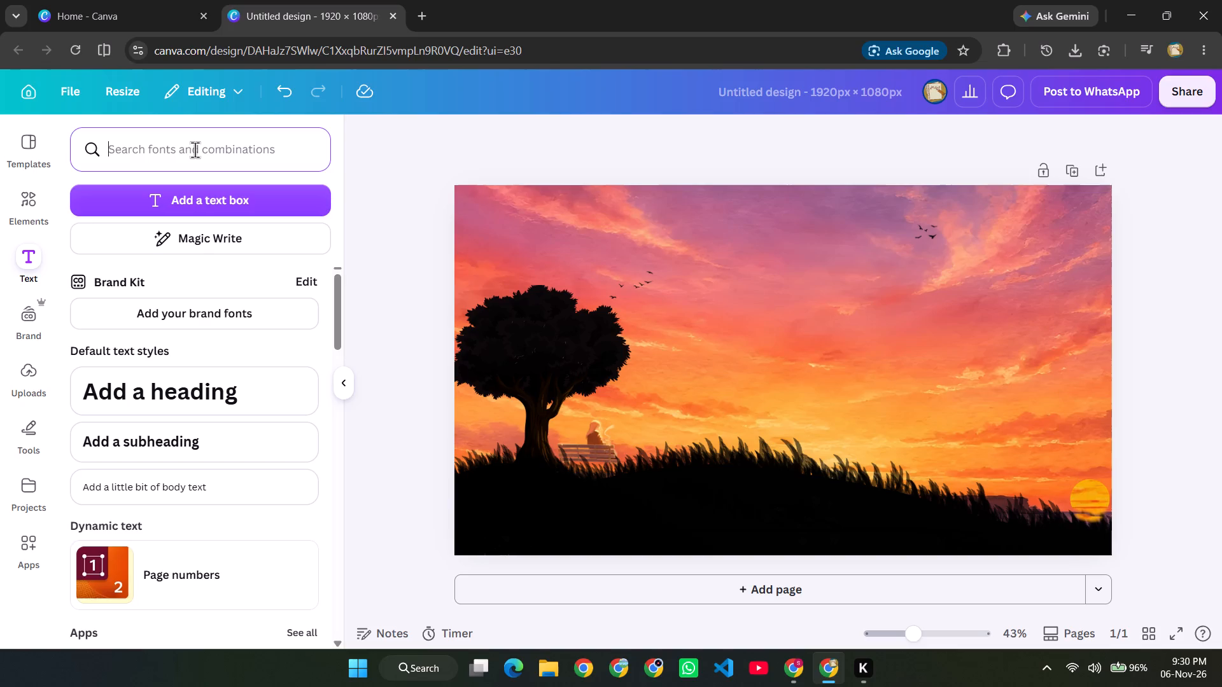
pyautogui.click(232, 211)
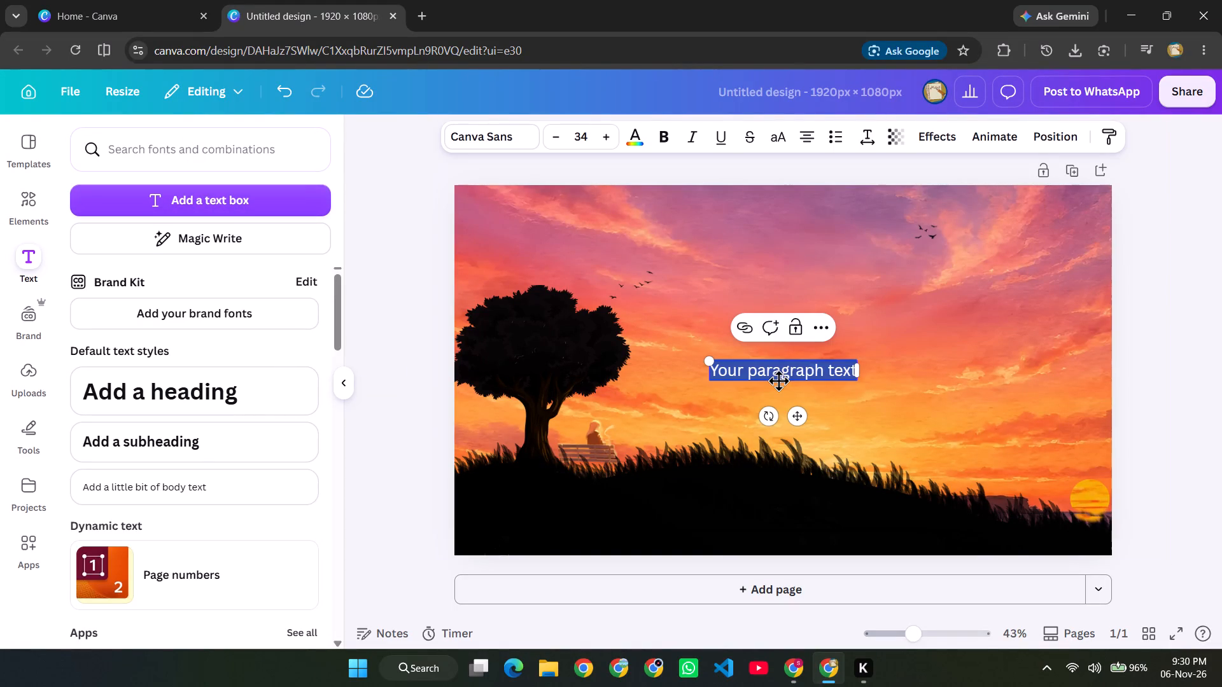
pyautogui.hotkey('shift', 'e')
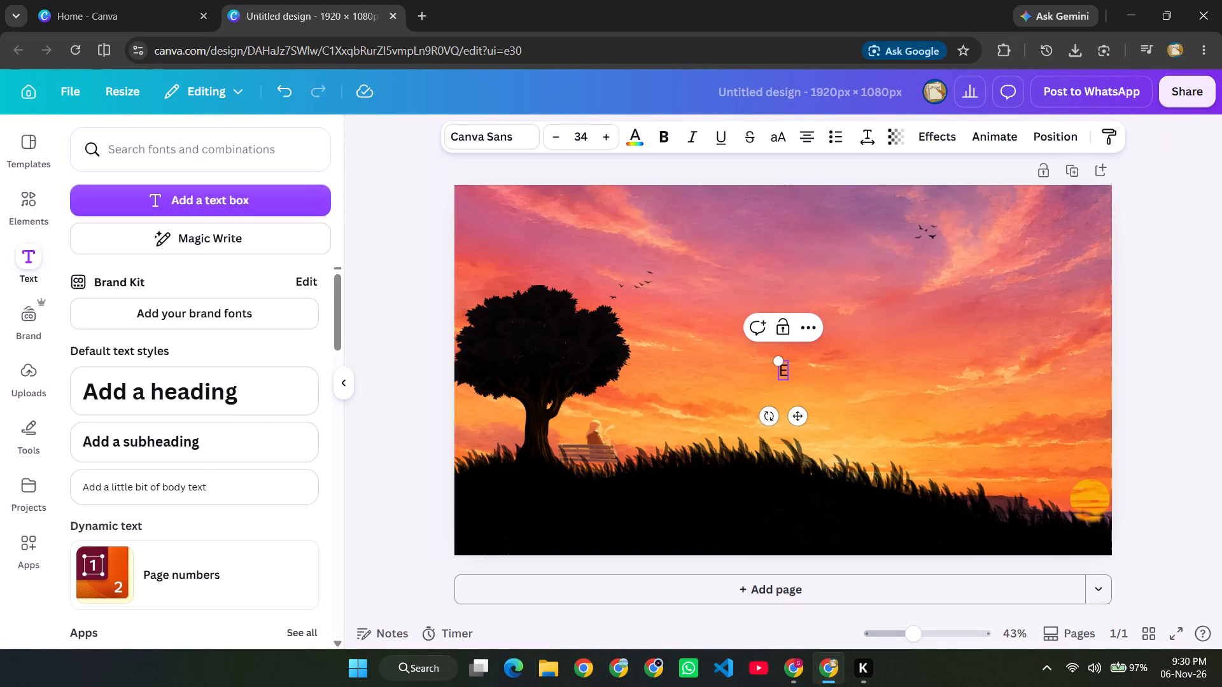
pyautogui.write('verything h')
pyautogui.press('BackSpace')
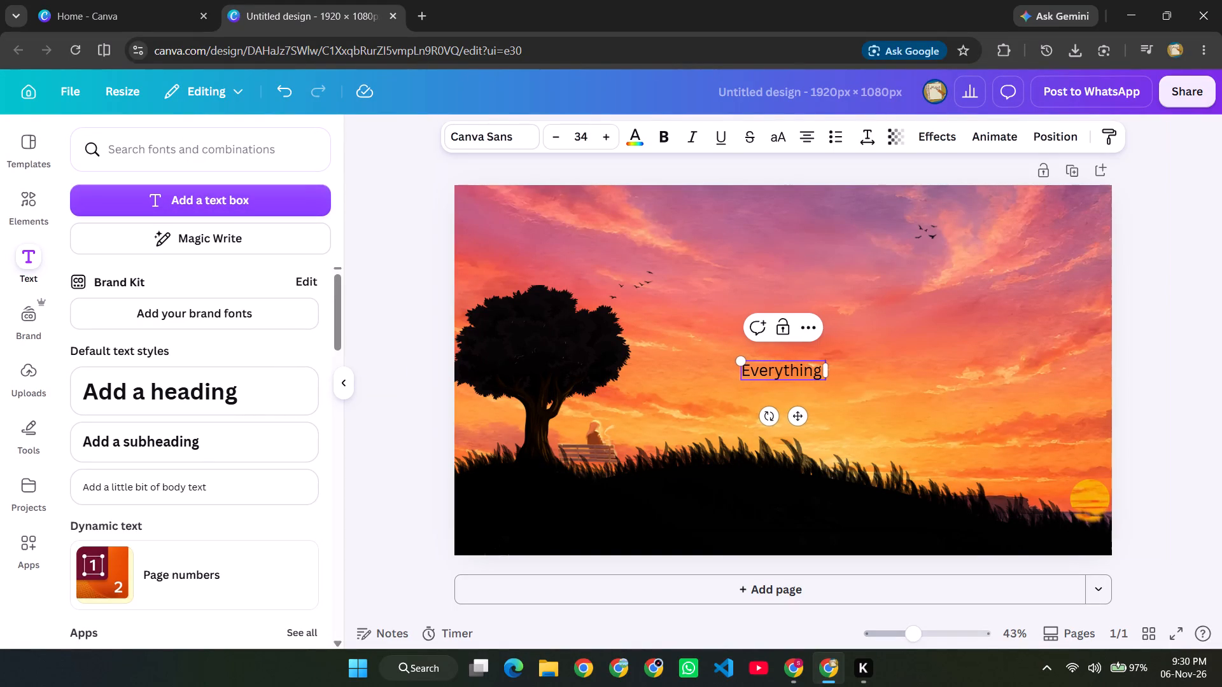
pyautogui.write('Has To')
pyautogui.press('space')
pyautogui.write('End At')
pyautogui.press('space')
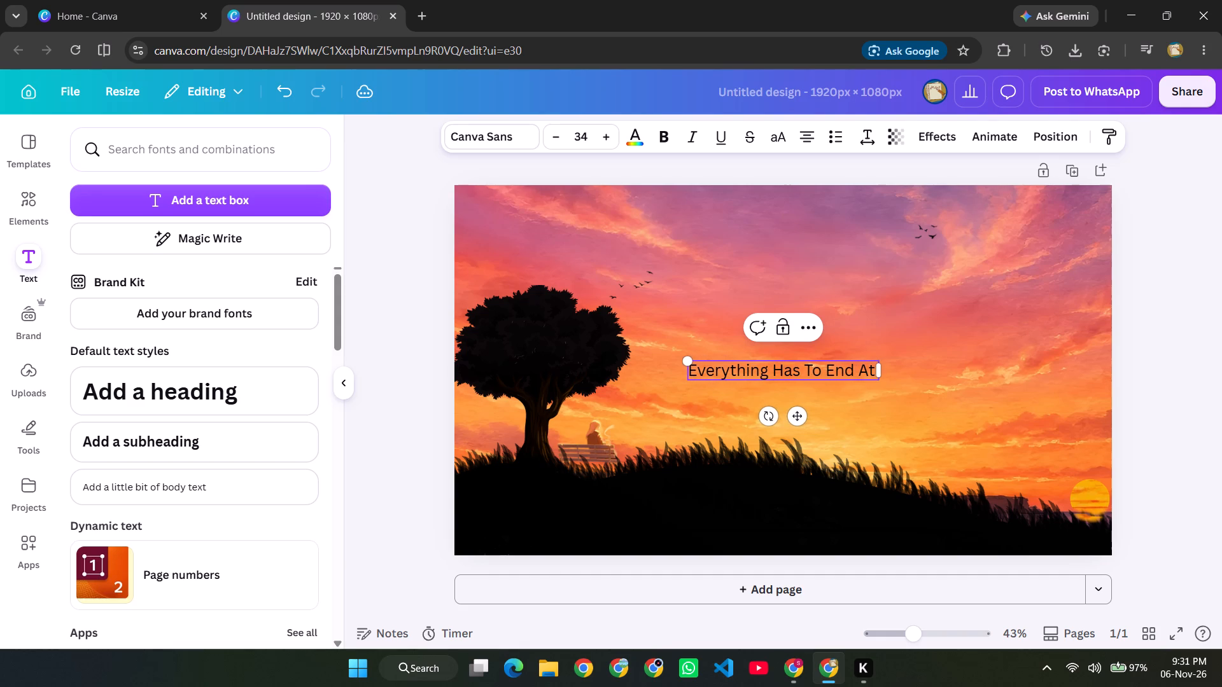
pyautogui.write('A')
pyautogui.press('space')
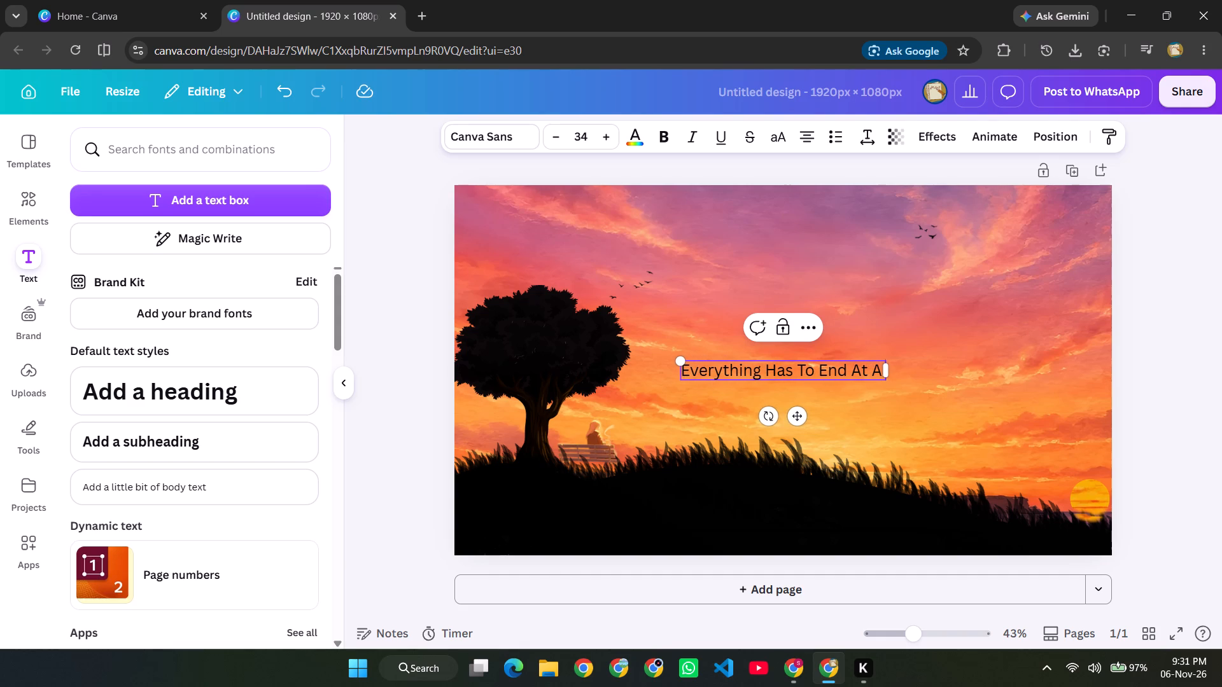
pyautogui.write('Particular Time')
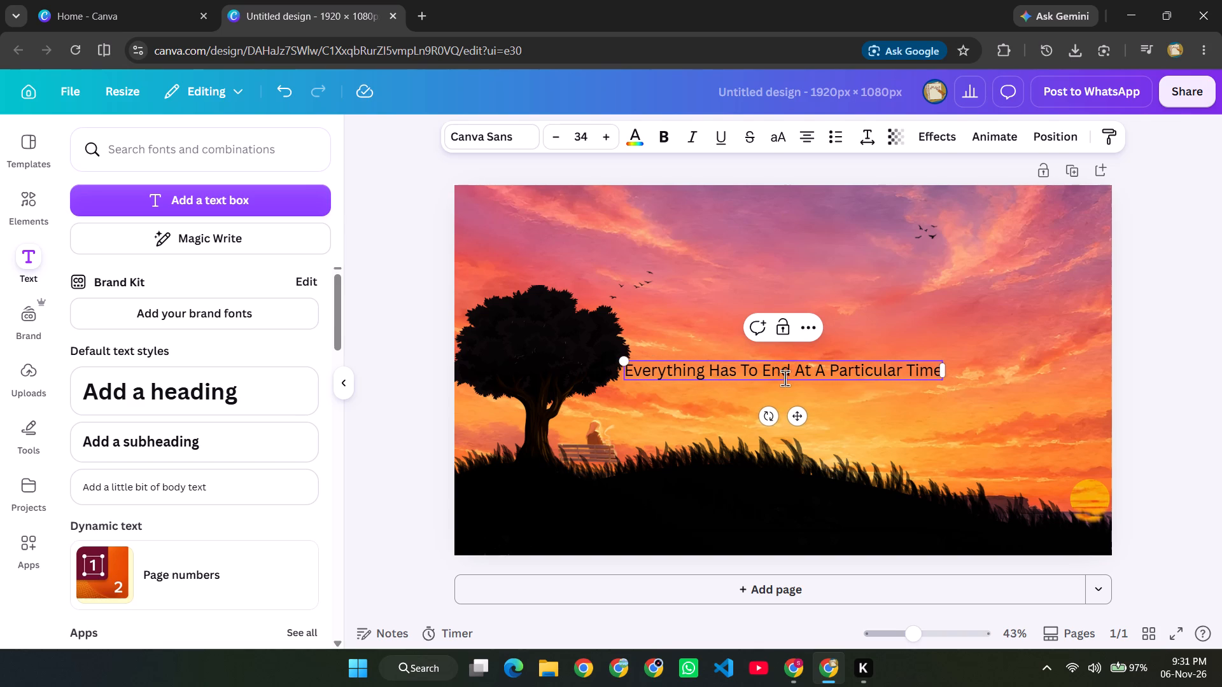
# Narrow the quote's text box to about 640 px wide so the text wraps onto two lines.
pyautogui.click(504, 138)
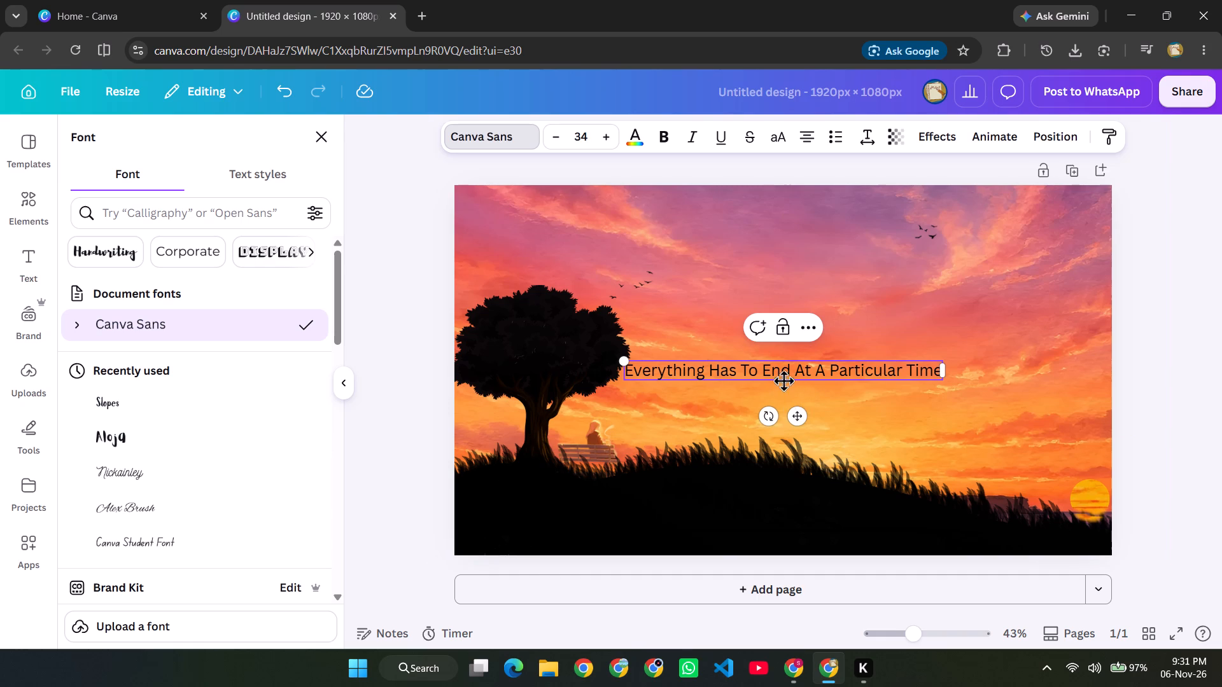
pyautogui.click(941, 371)
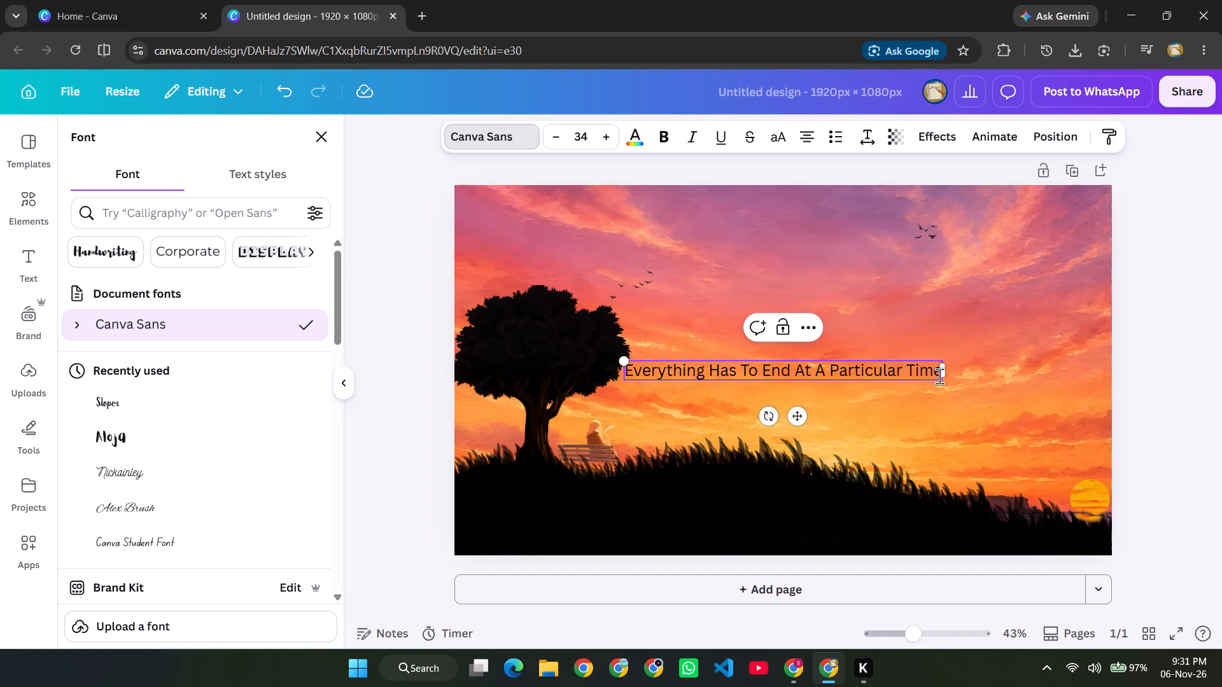
pyautogui.moveTo(945, 375); pyautogui.dragTo(856, 372)
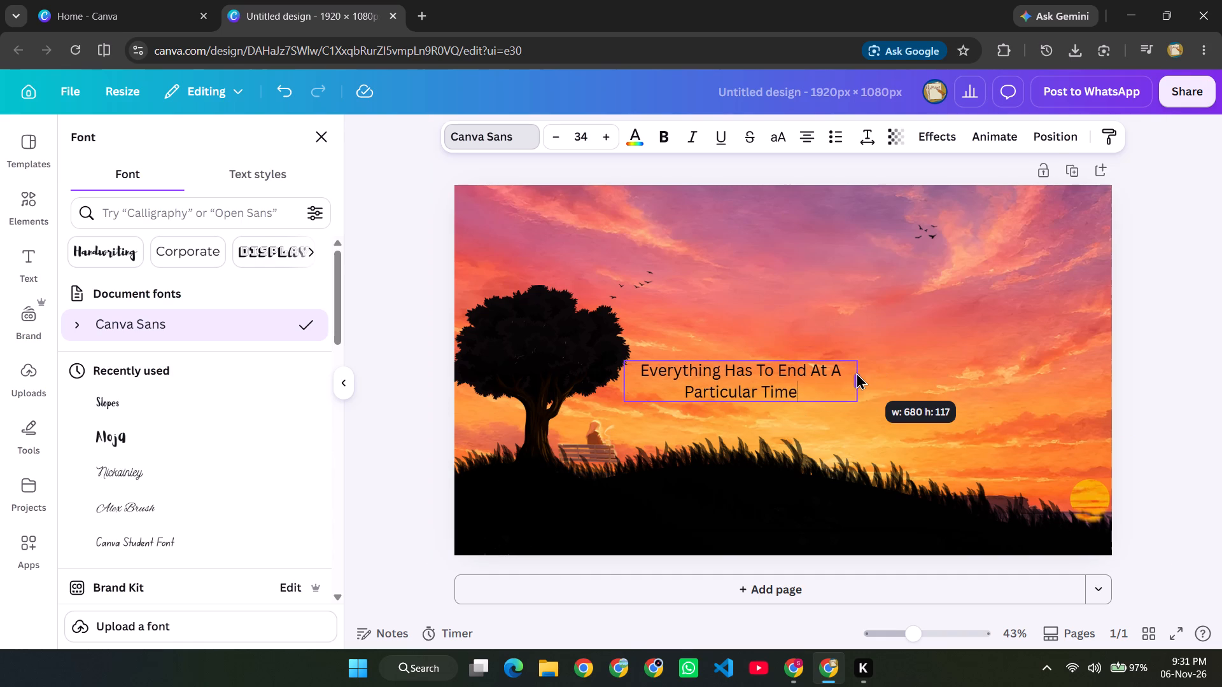
pyautogui.moveTo(856, 372); pyautogui.dragTo(848, 373)
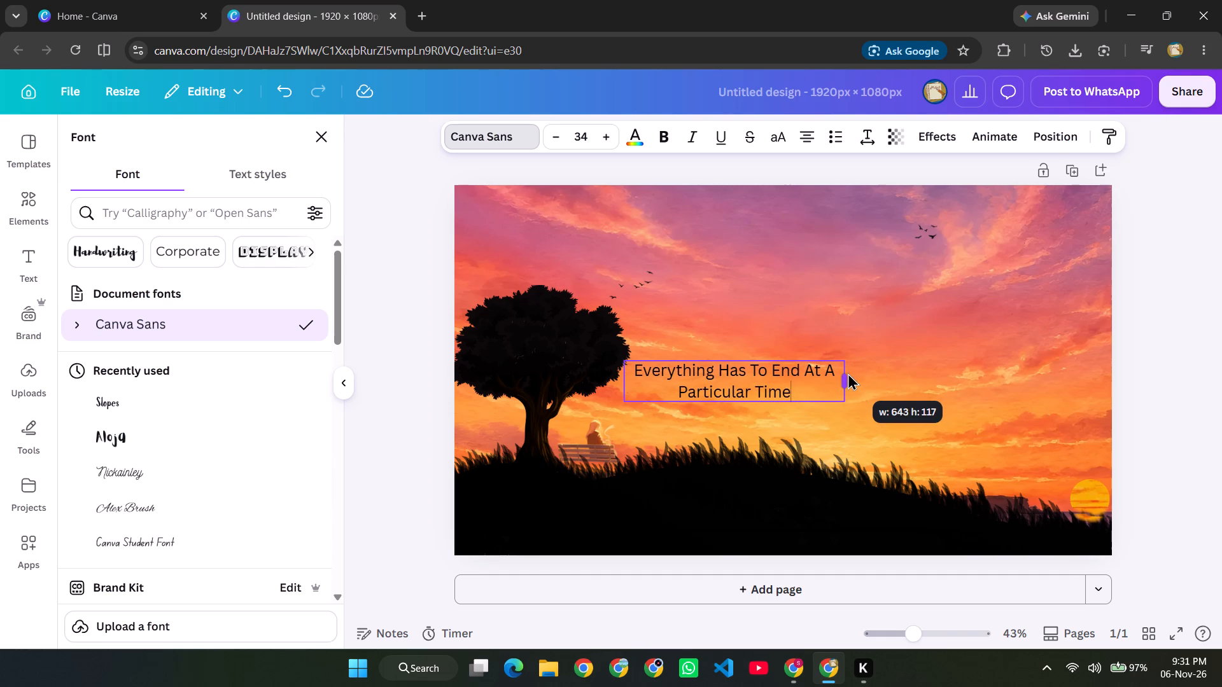
pyautogui.moveTo(848, 373); pyautogui.dragTo(844, 375)
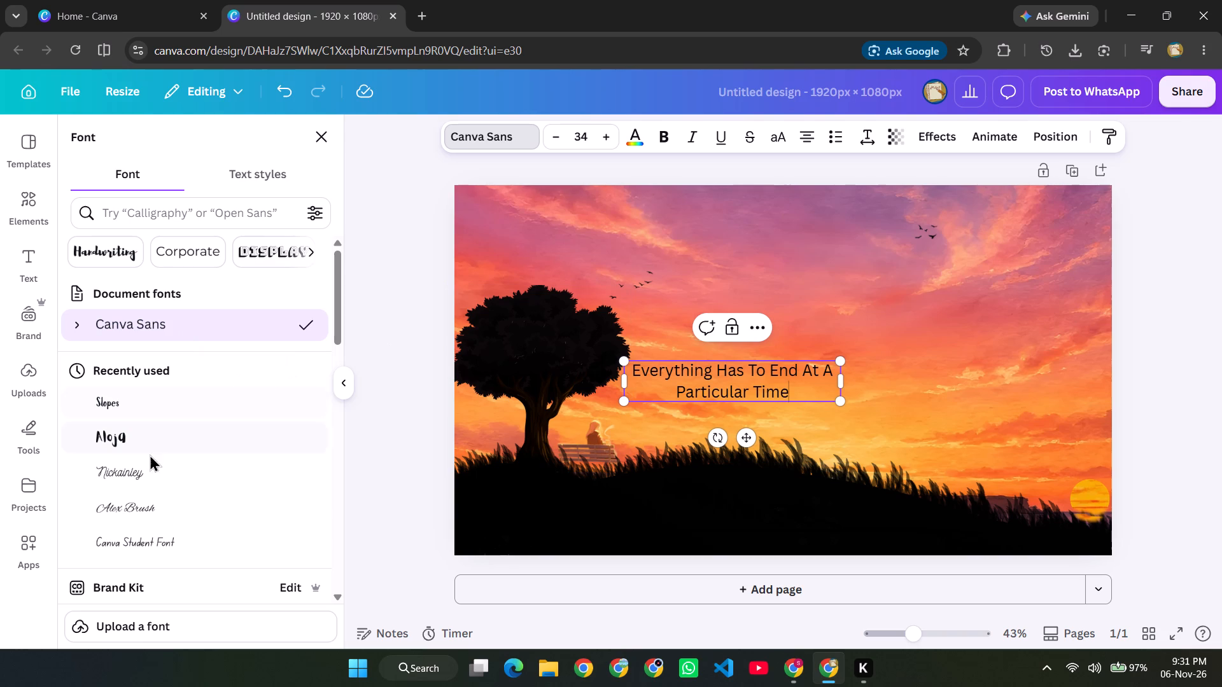
# Try the Aloja, Slopes, Nickainley and Alex Brush fonts on the quote, and settle on Canva Student Font.
pyautogui.click(134, 436)
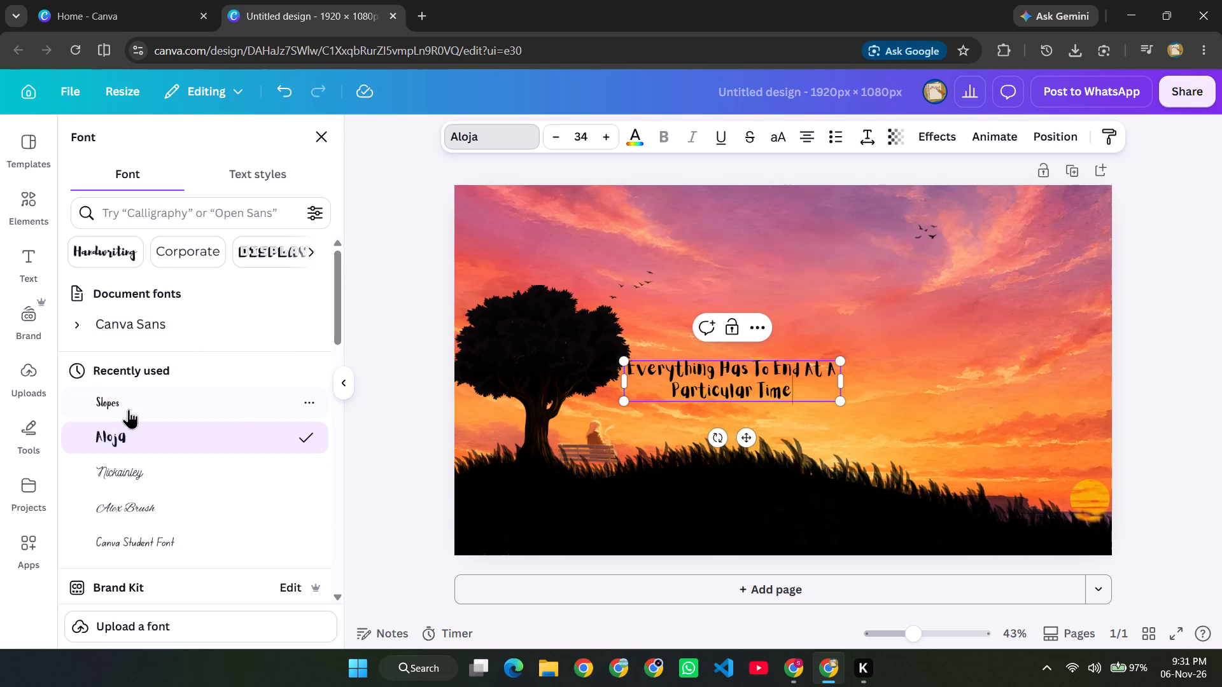
pyautogui.click(131, 408)
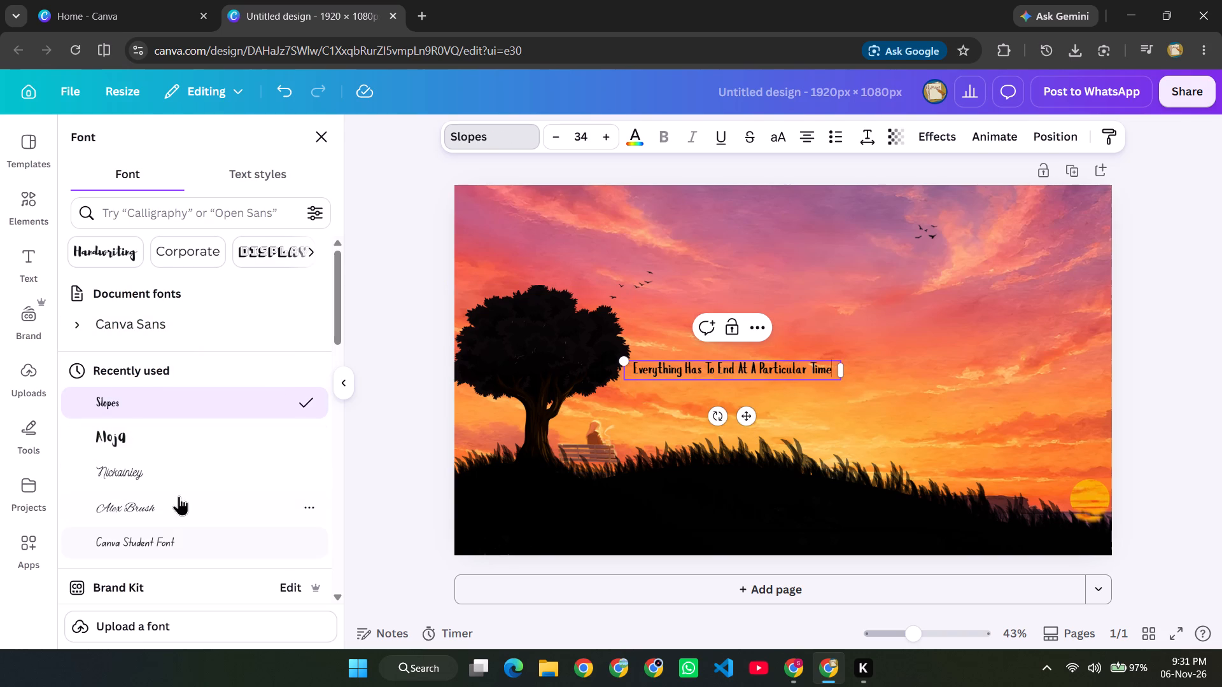
pyautogui.click(157, 470)
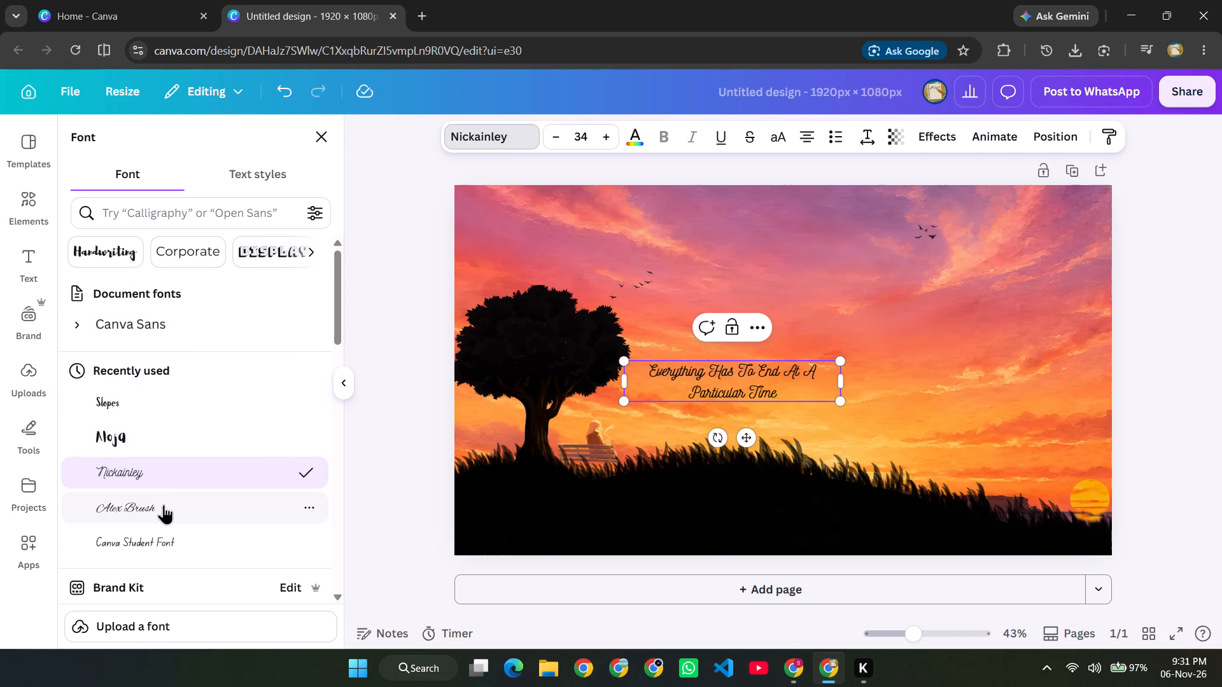
pyautogui.click(164, 504)
pyautogui.click(160, 540)
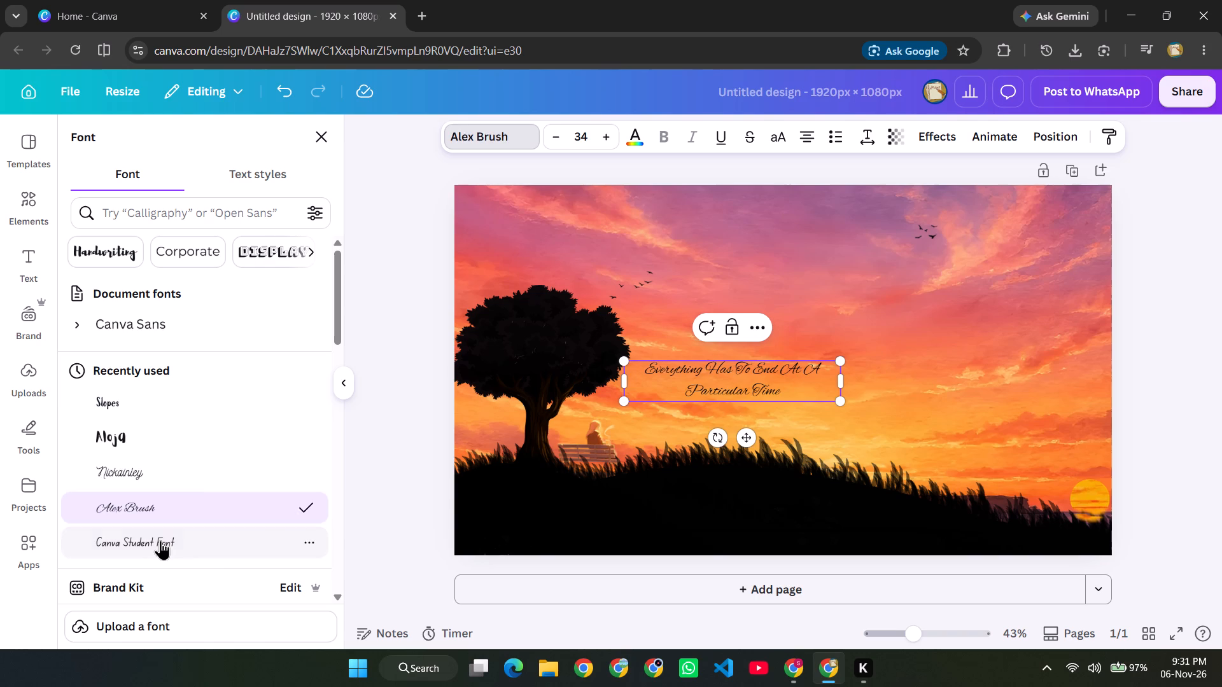
pyautogui.scroll(-1, 226, 420)
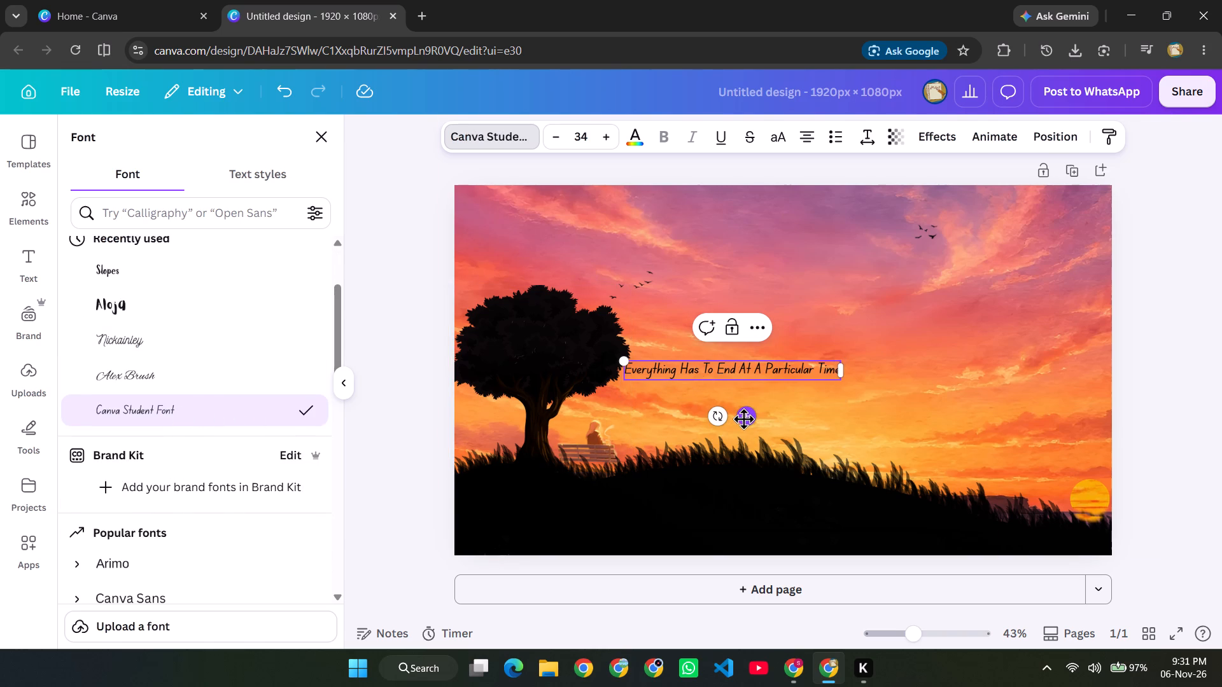
# Insert "Point Of" before "Time" in the quote.
pyautogui.click(815, 369)
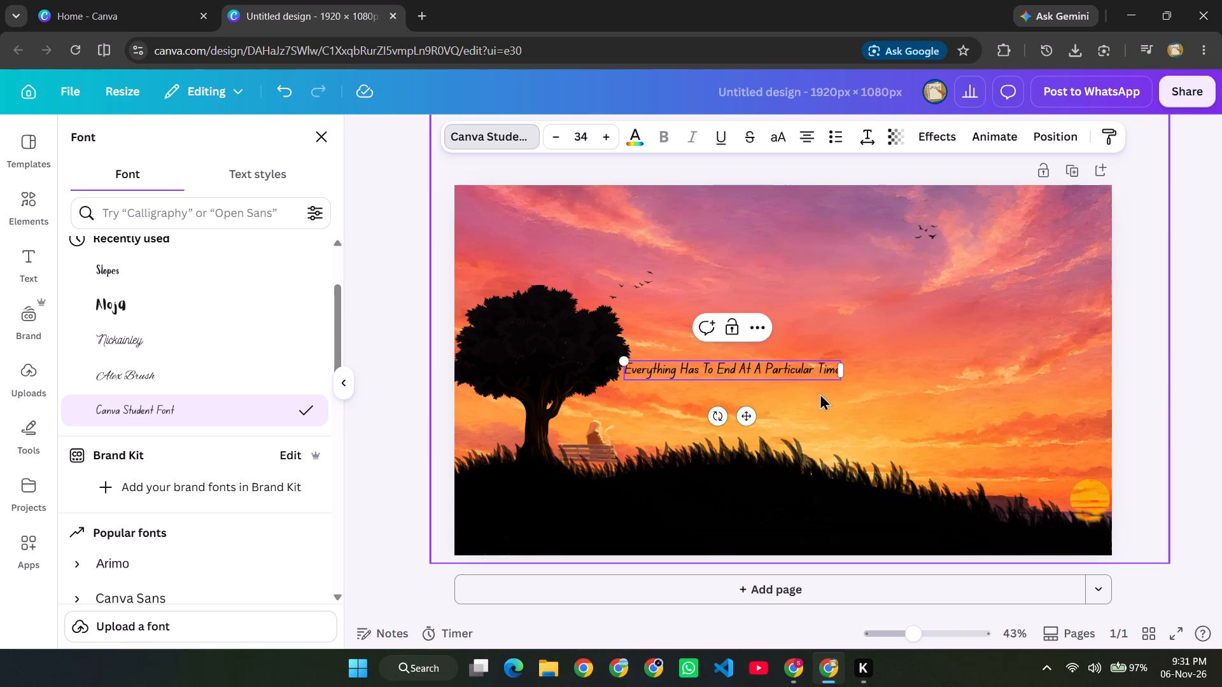
pyautogui.press('space')
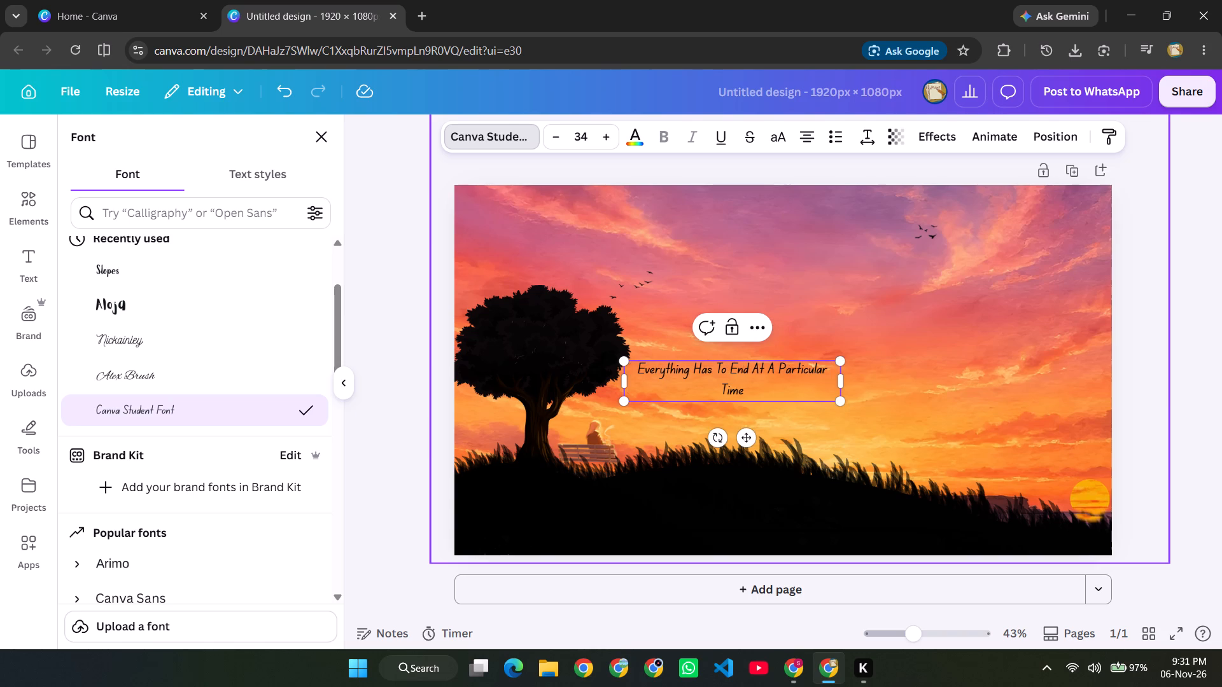
pyautogui.write('Point Of')
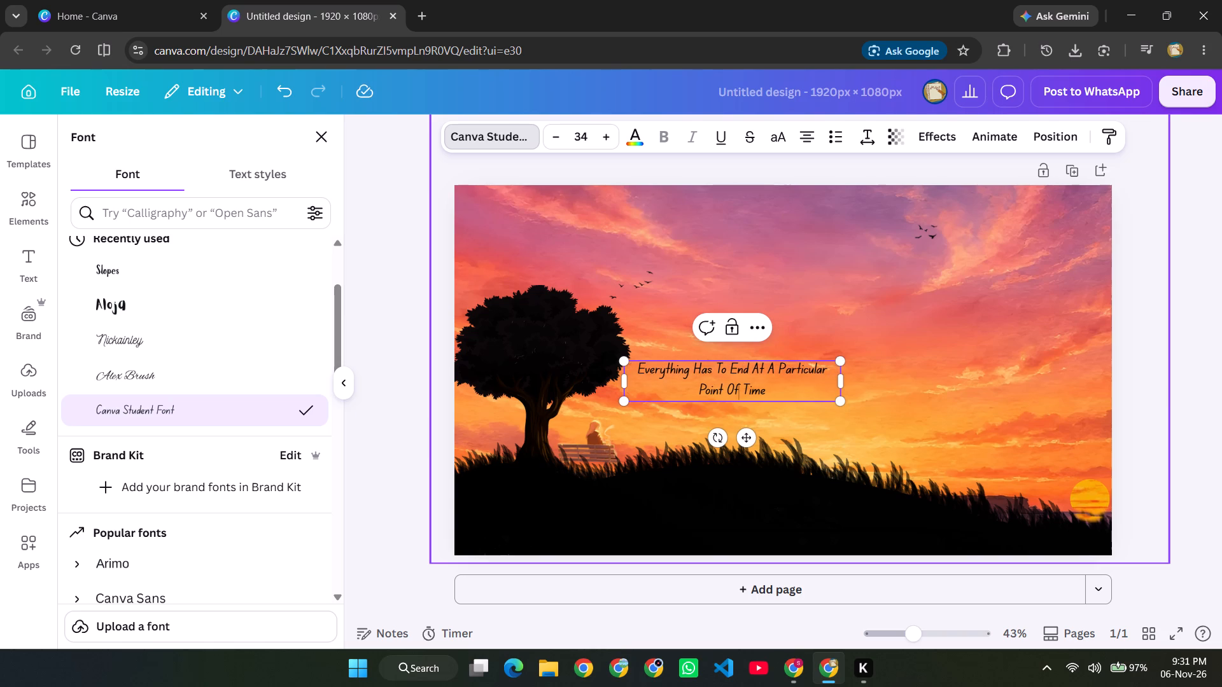
# Try the quote at several spots in the sky and place it in the page's top-left corner above the tree.
pyautogui.moveTo(748, 438); pyautogui.dragTo(985, 355)
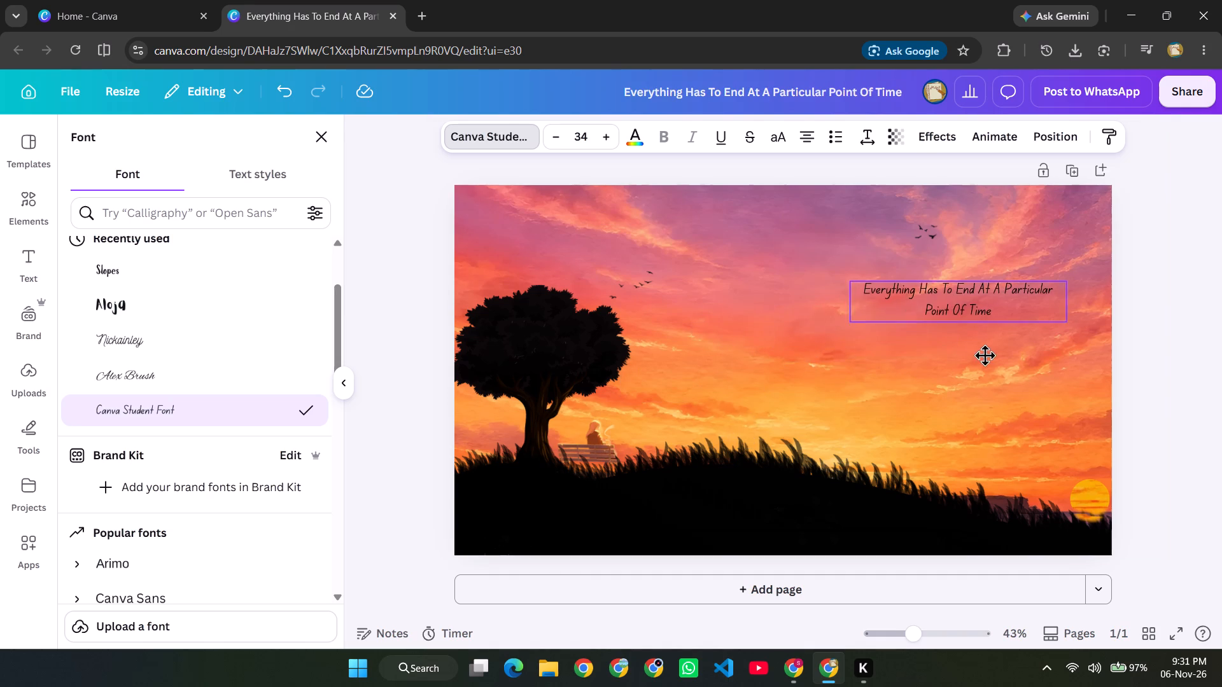
pyautogui.moveTo(985, 355); pyautogui.dragTo(617, 298)
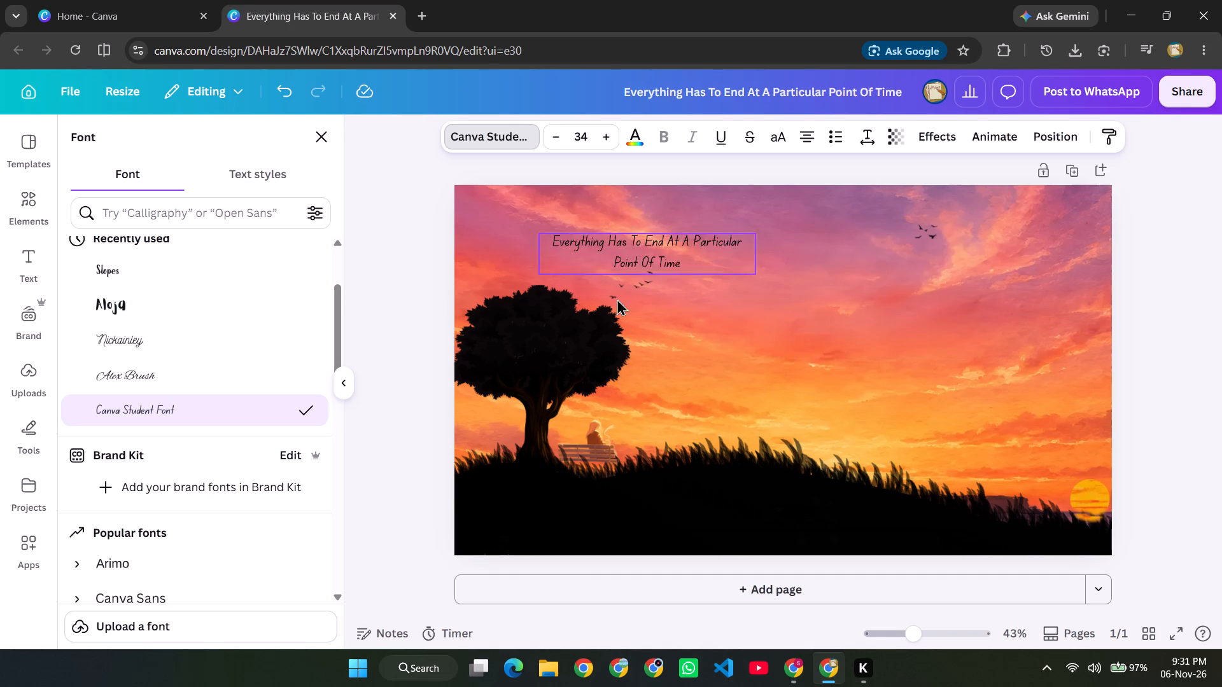
pyautogui.moveTo(617, 298); pyautogui.dragTo(781, 364)
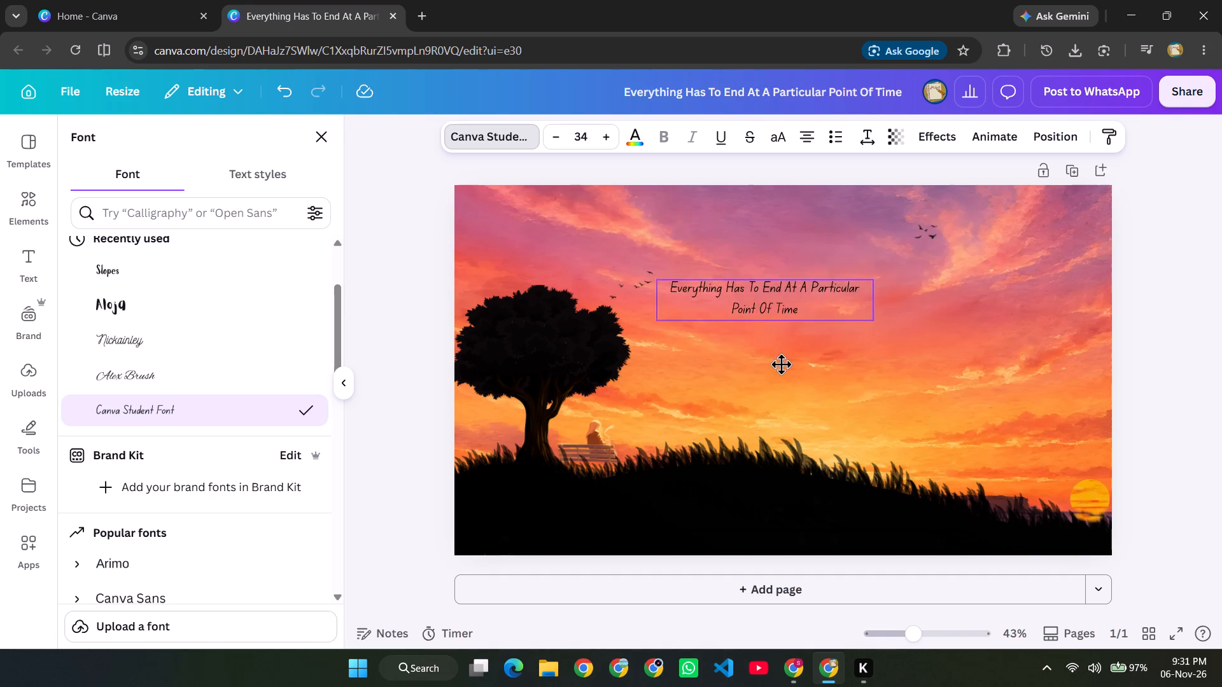
pyautogui.moveTo(781, 364); pyautogui.dragTo(729, 293)
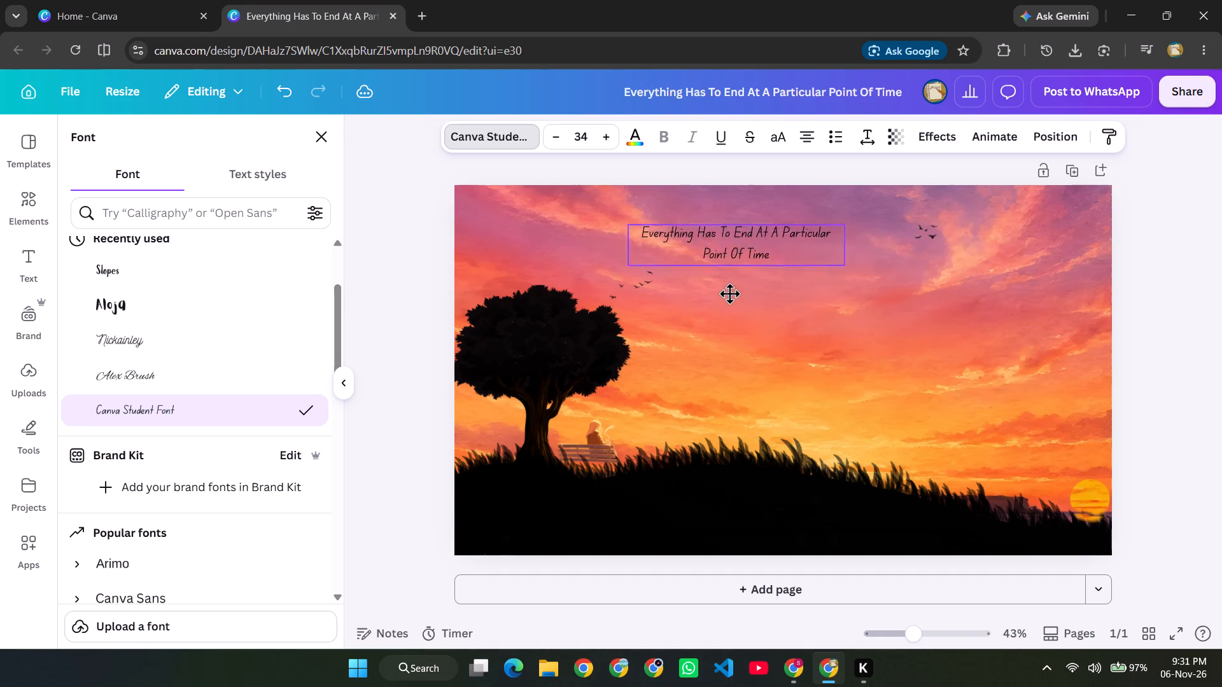
pyautogui.moveTo(729, 293); pyautogui.dragTo(591, 277)
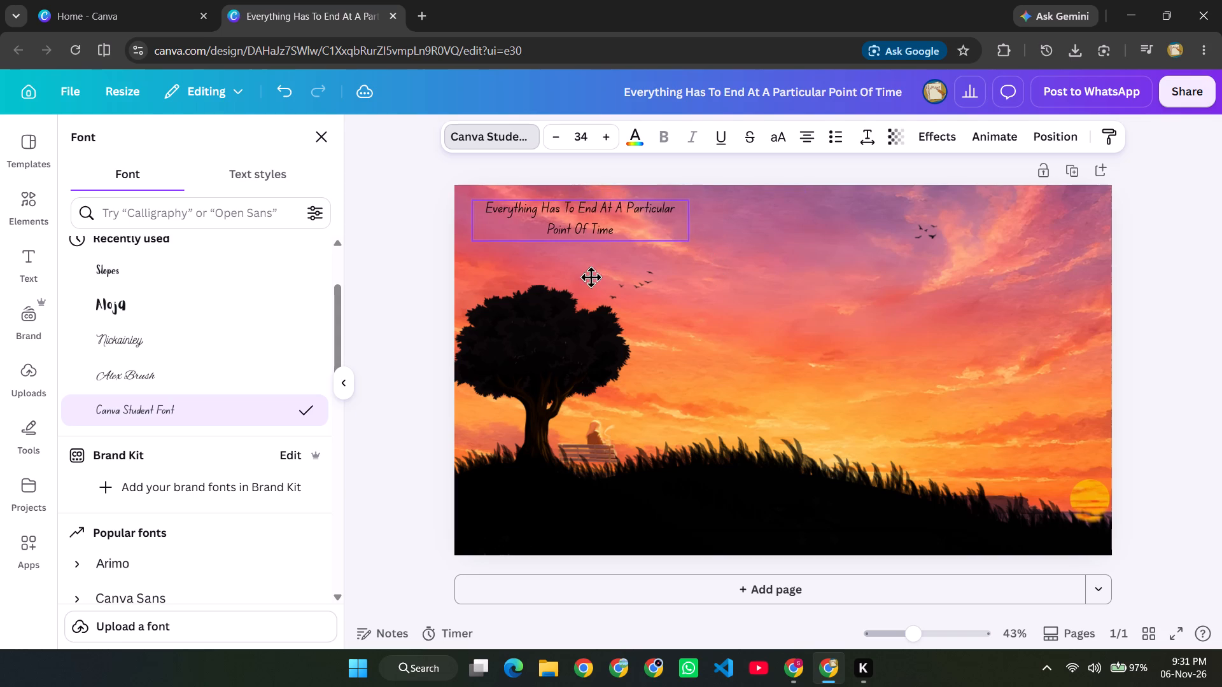
pyautogui.moveTo(591, 277); pyautogui.dragTo(580, 264)
pyautogui.click(408, 282)
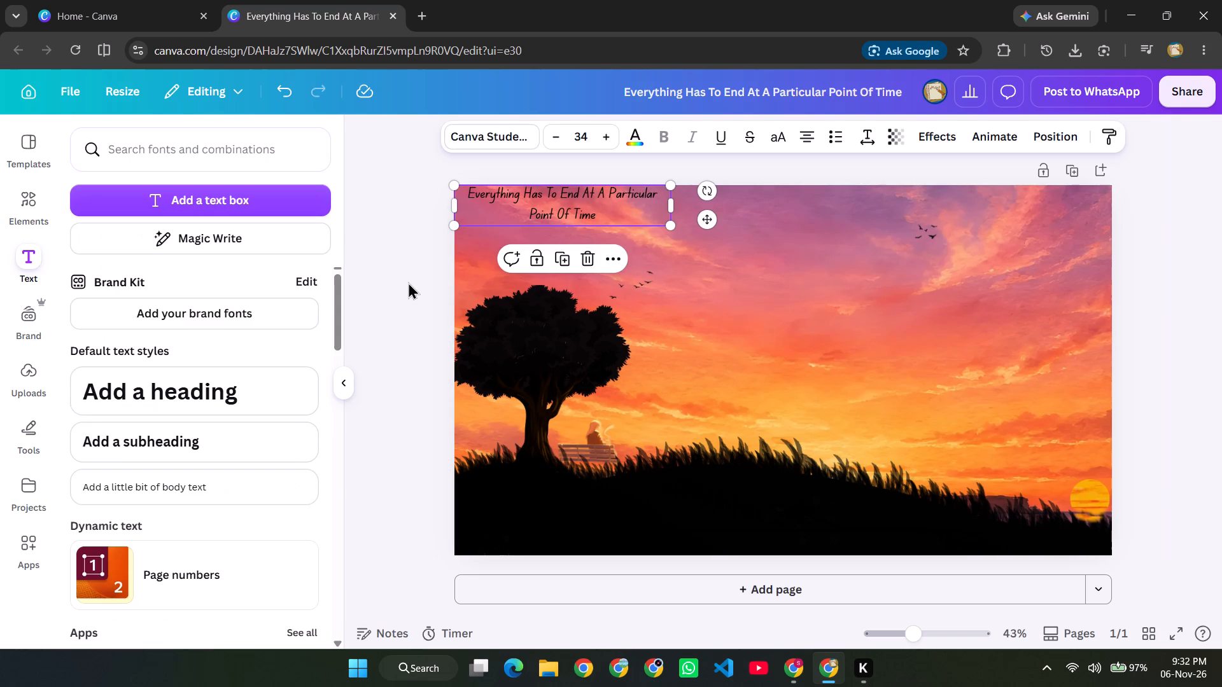
pyautogui.click(427, 246)
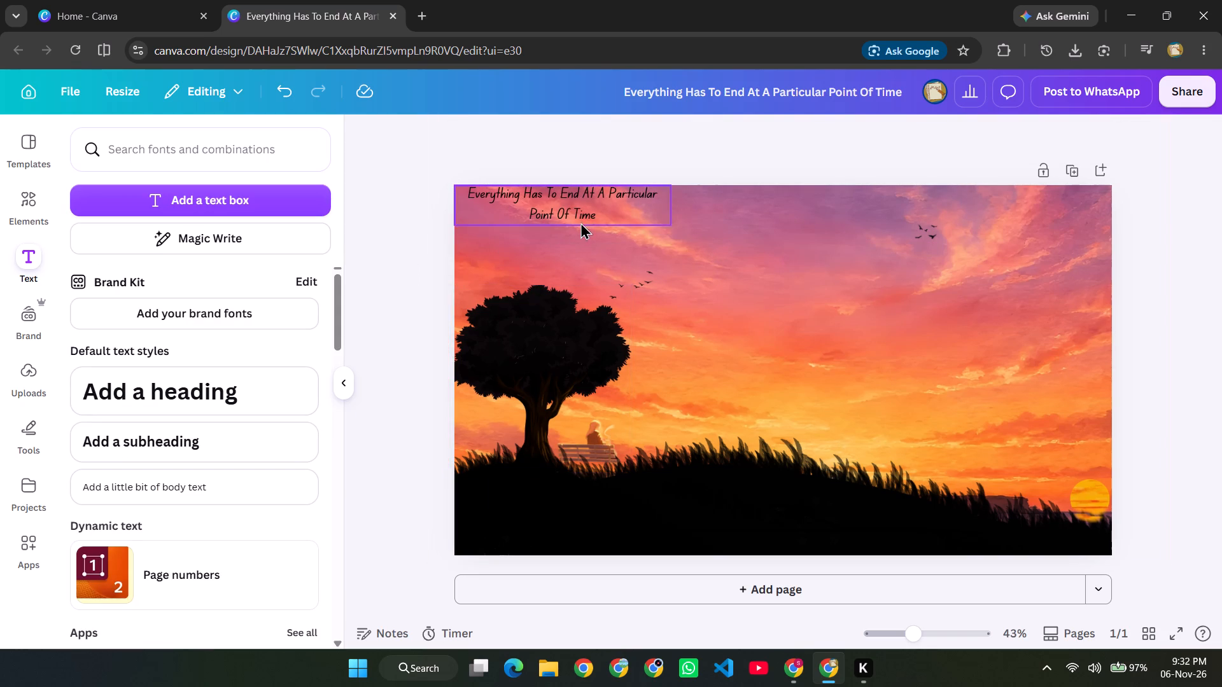
# Move the quote slightly down so it sits clear of the page's top edge, above the tree.
pyautogui.click(581, 191)
pyautogui.moveTo(710, 214); pyautogui.dragTo(710, 216)
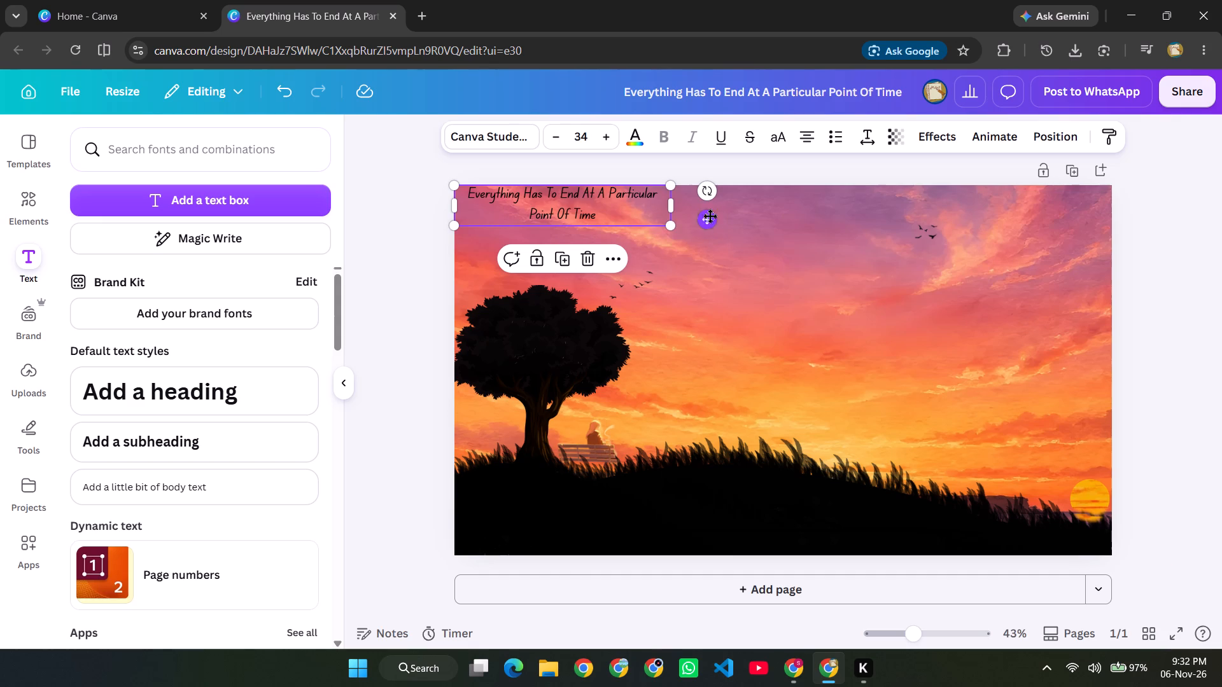
pyautogui.moveTo(710, 216); pyautogui.dragTo(707, 240)
pyautogui.click(419, 279)
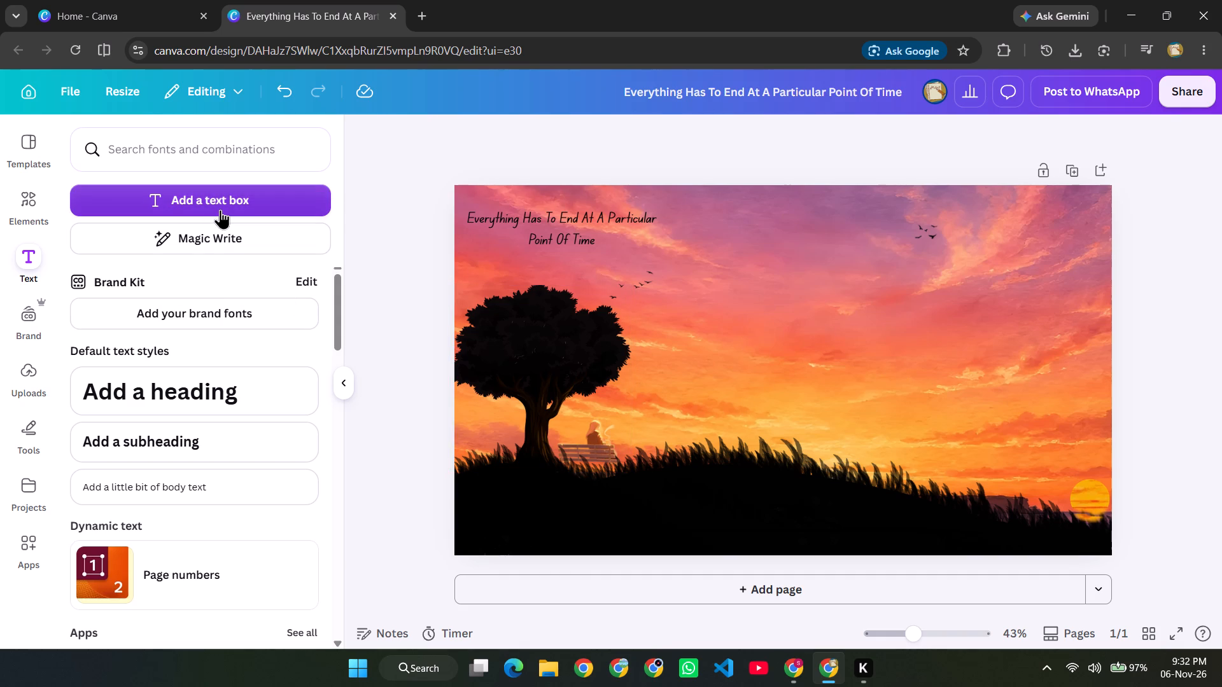
# Download the design as a high-quality PNG at 1,920 × 1,080 px.
pyautogui.click(1183, 93)
pyautogui.click(938, 463)
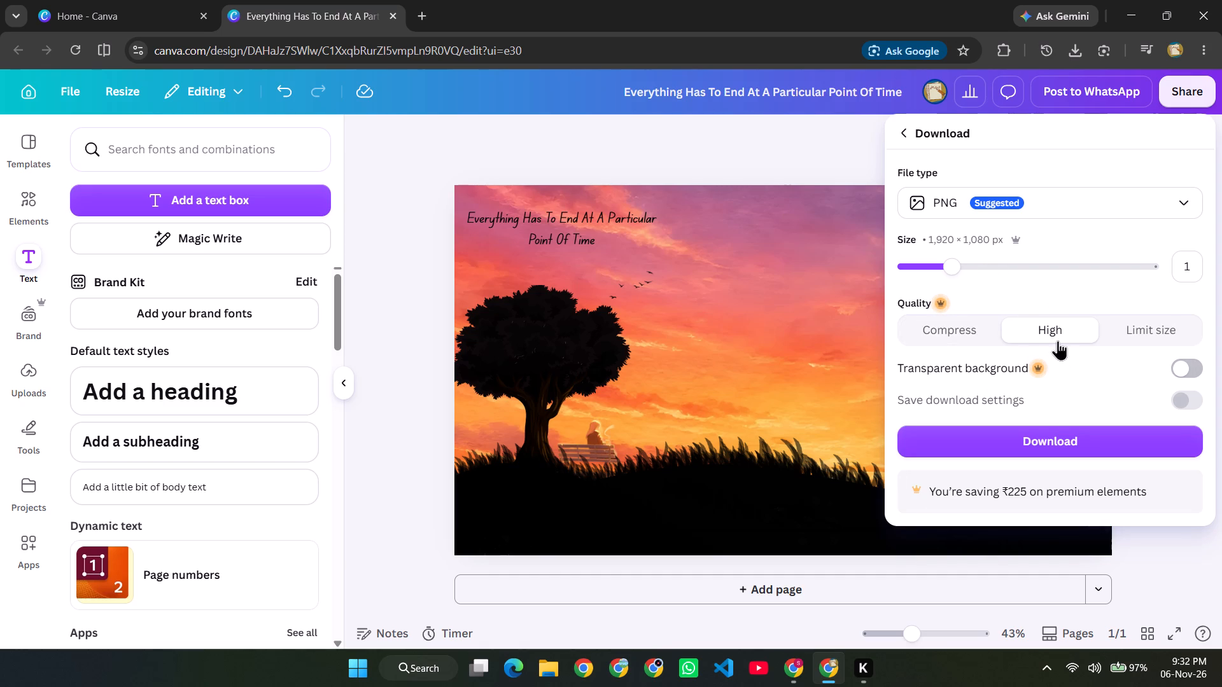
pyautogui.click(1032, 441)
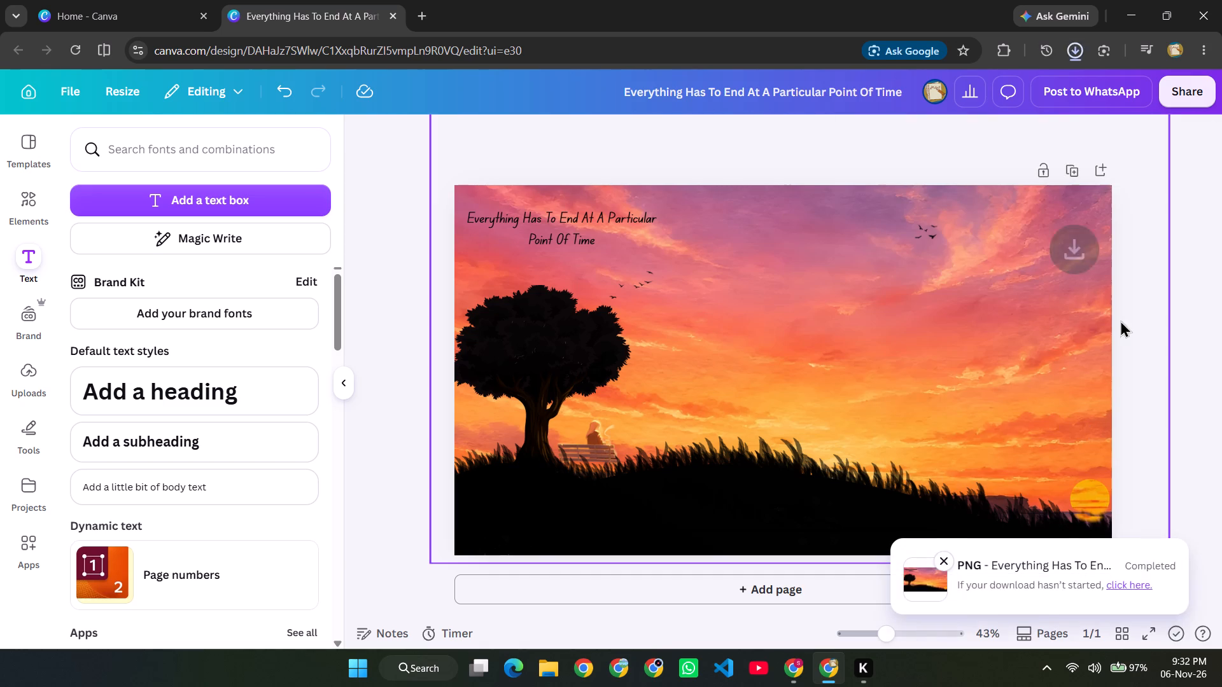
pyautogui.click(1058, 92)
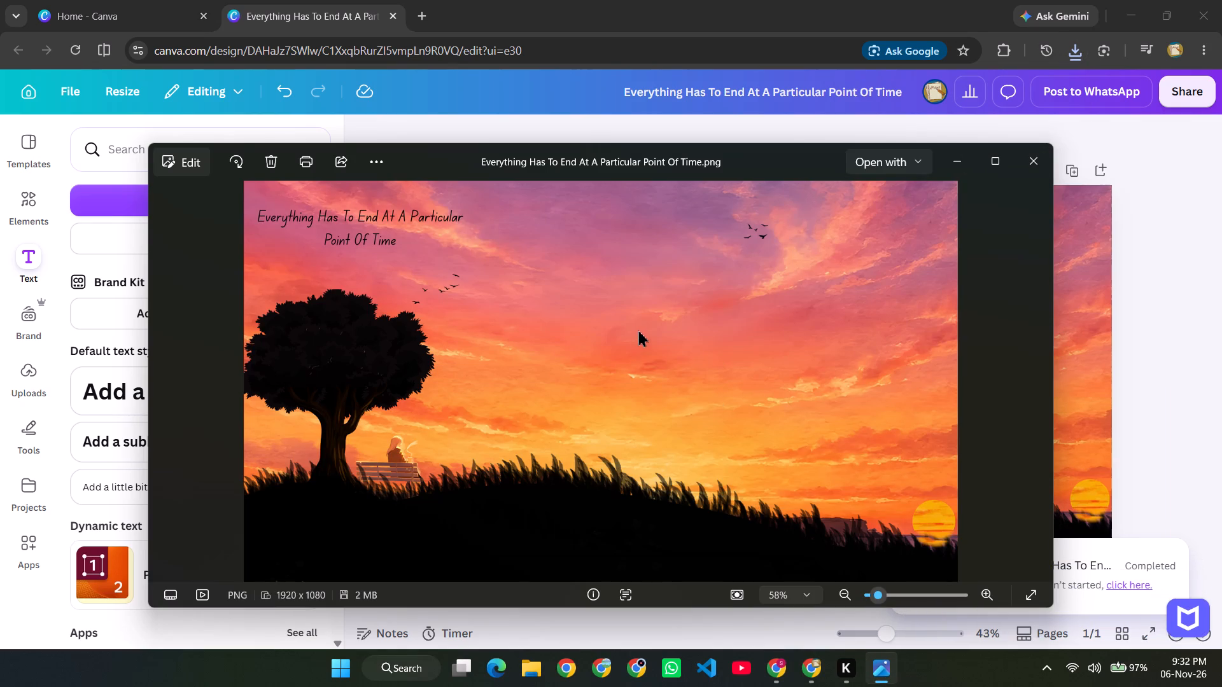
pyautogui.hotkey('ctrl', 'b')
pyautogui.hotkey('ctrl', 'b')
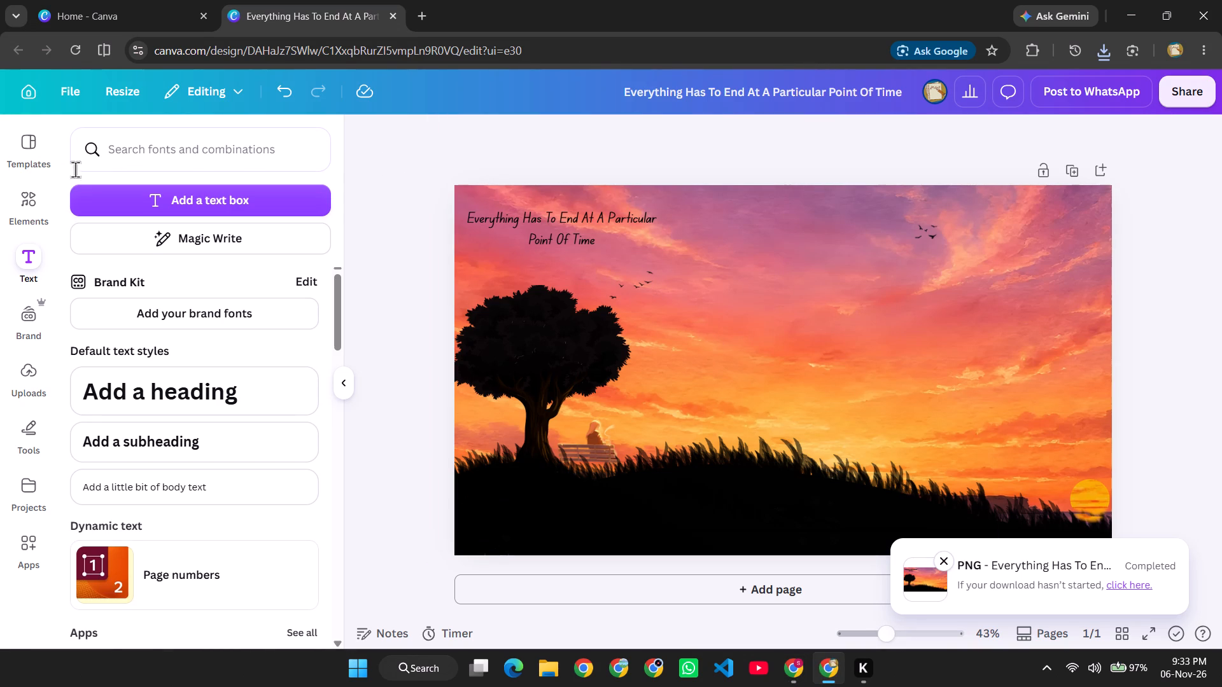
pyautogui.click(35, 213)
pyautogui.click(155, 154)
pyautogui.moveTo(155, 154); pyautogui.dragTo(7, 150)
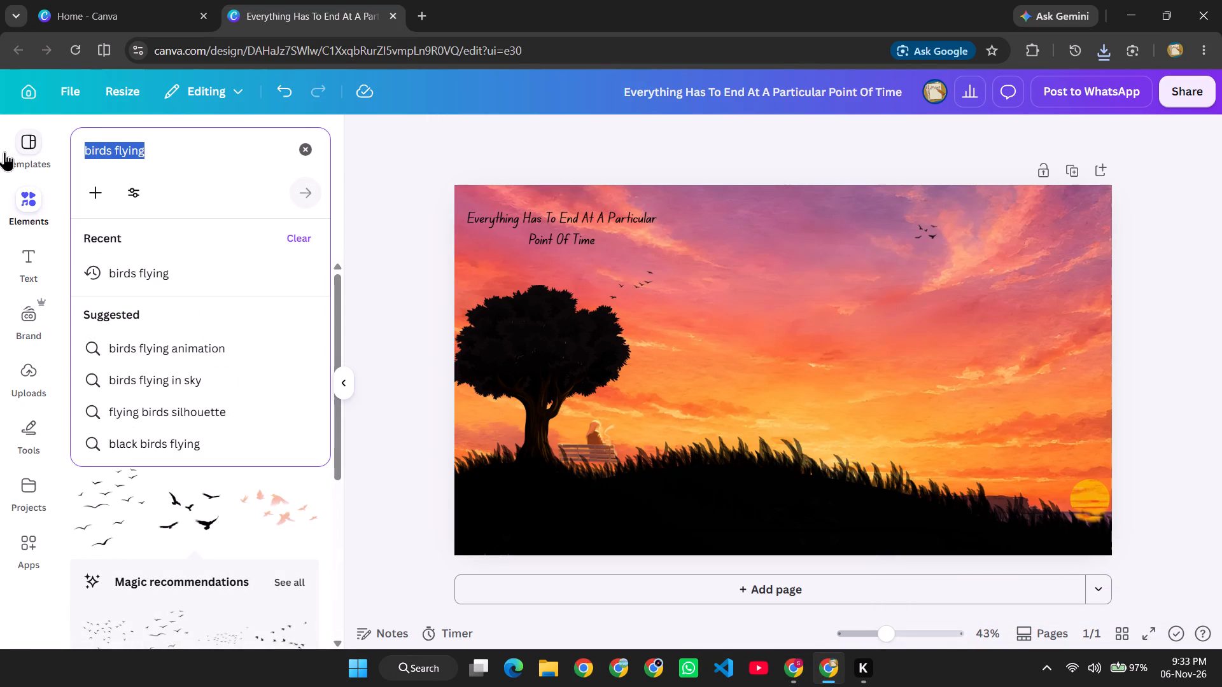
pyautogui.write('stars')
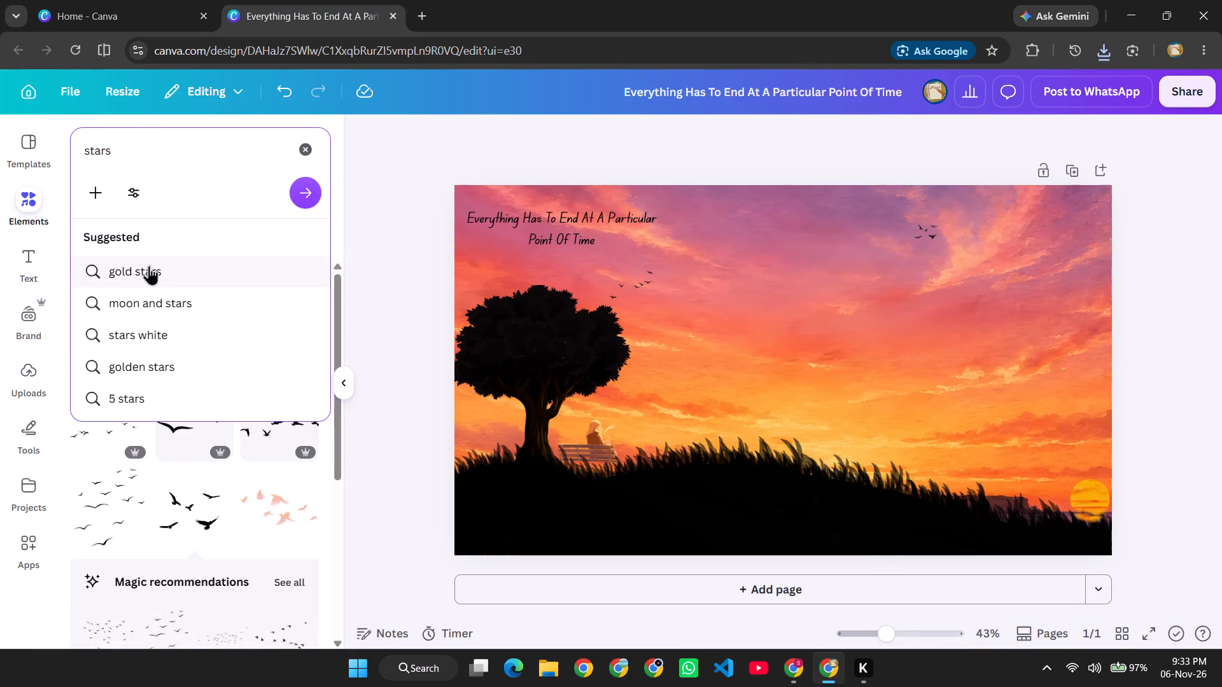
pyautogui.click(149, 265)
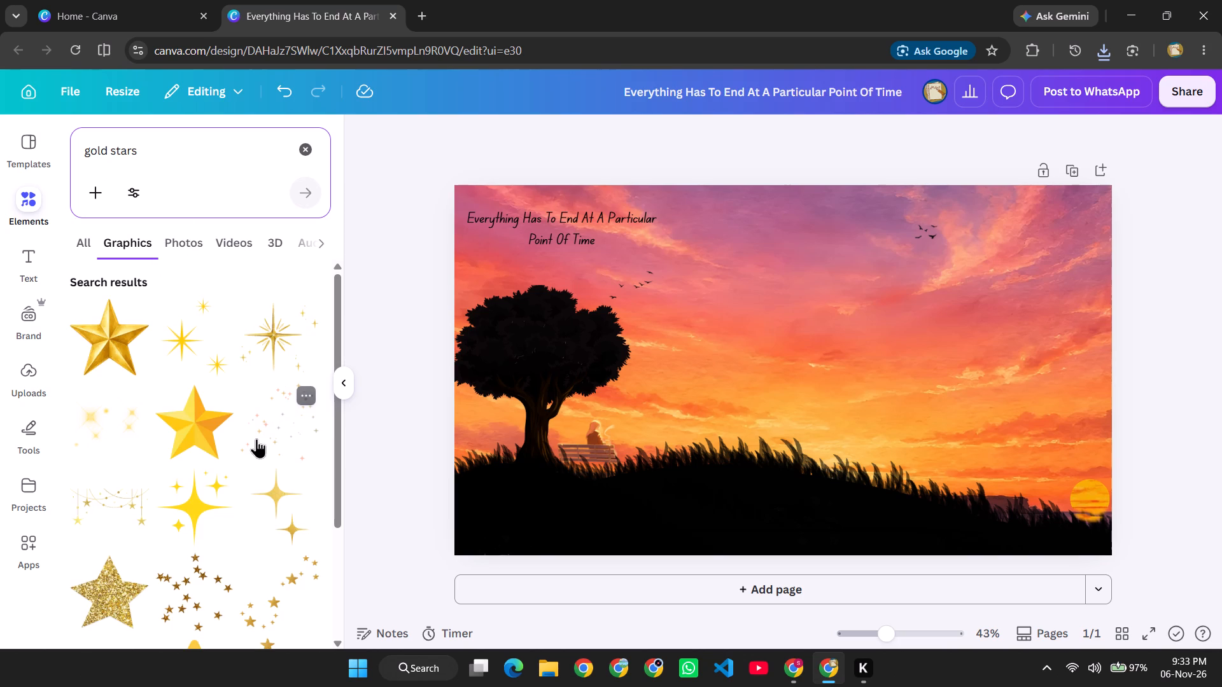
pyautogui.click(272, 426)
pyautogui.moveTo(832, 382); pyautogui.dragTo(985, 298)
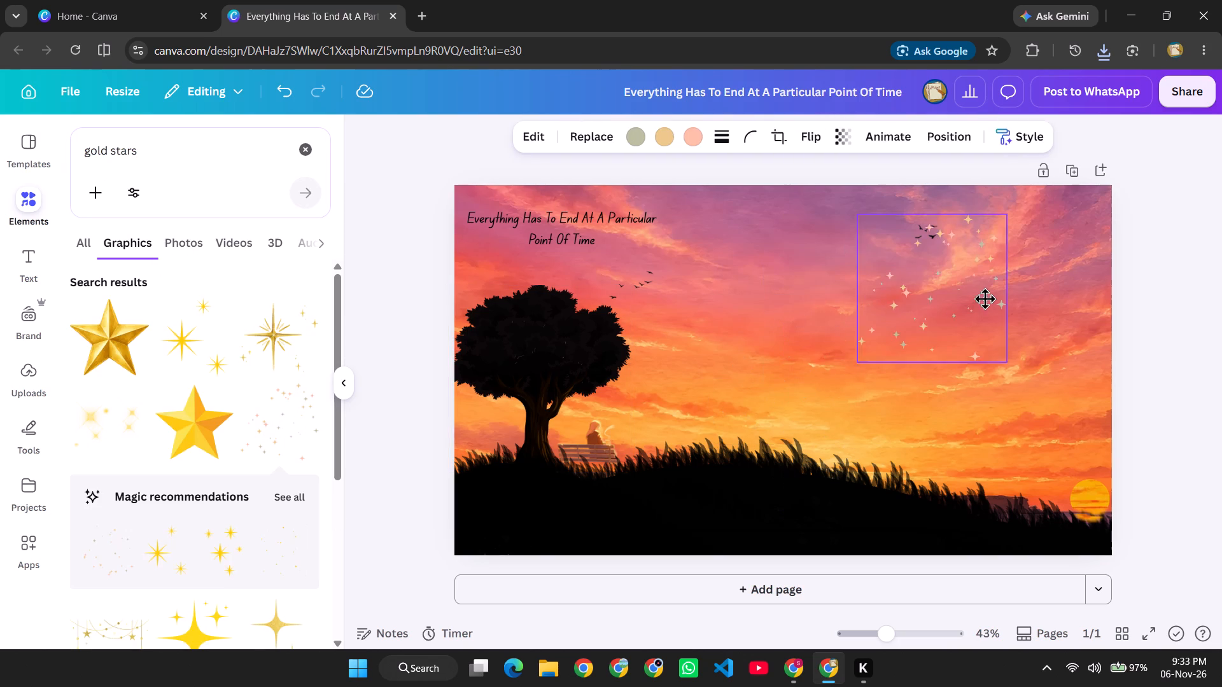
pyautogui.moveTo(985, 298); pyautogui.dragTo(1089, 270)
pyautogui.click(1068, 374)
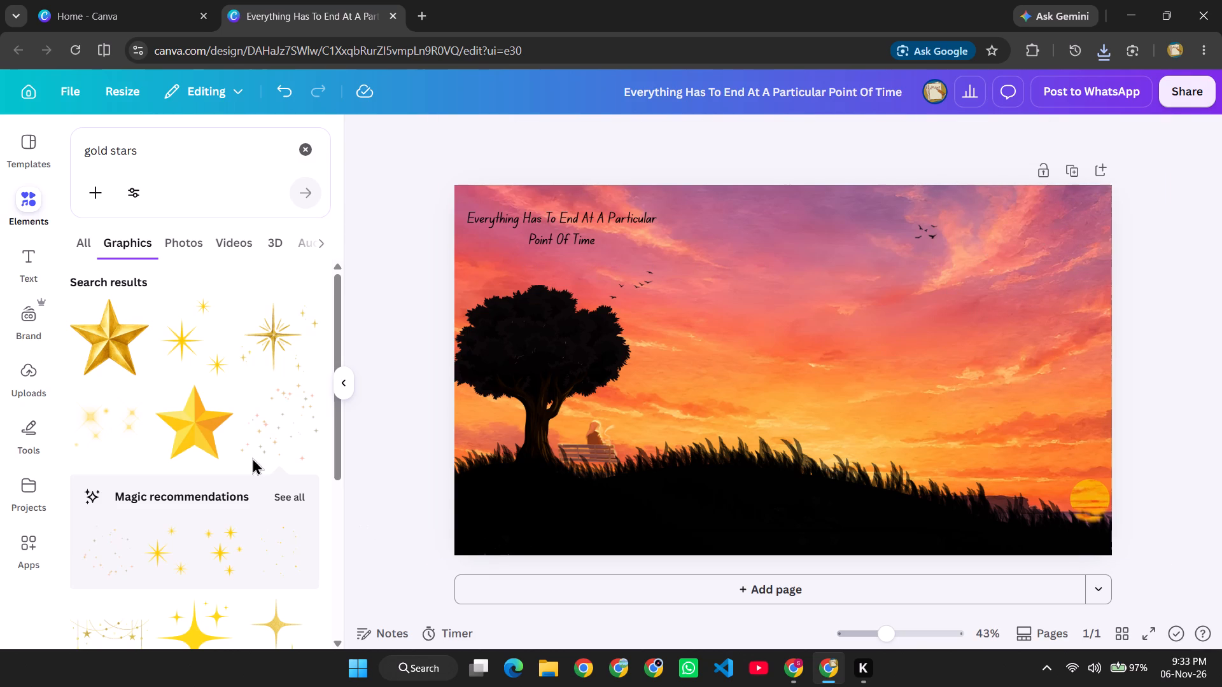
# Search graphics for "stars" and place the scattered pastel sparkles graphic in the sky's top-right corner.
pyautogui.click(115, 151)
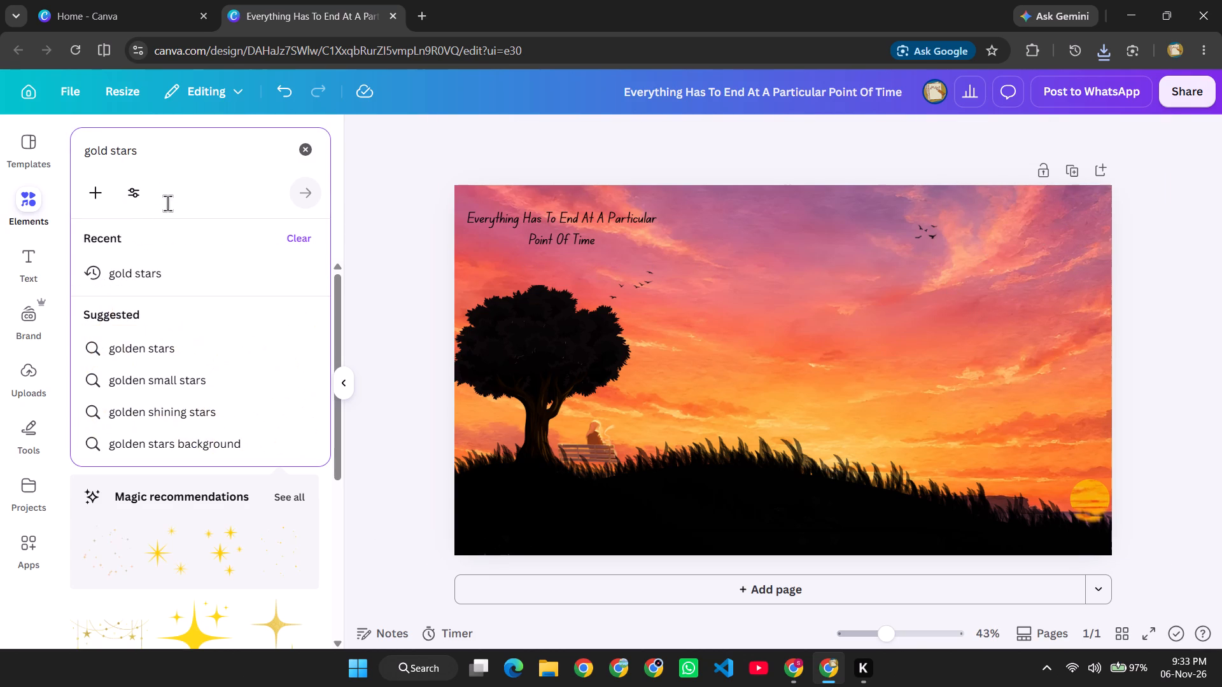
pyautogui.press('Left')
pyautogui.press('BackSpace')
pyautogui.press('BackSpace')
pyautogui.press('BackSpace')
pyautogui.press('BackSpace')
pyautogui.press('BackSpace')
pyautogui.press('BackSpace')
pyautogui.press('BackSpace')
pyautogui.press('BackSpace')
pyautogui.press('BackSpace')
pyautogui.press('BackSpace')
pyautogui.press('BackSpace')
pyautogui.press('BackSpace')
pyautogui.press('BackSpace')
pyautogui.press('BackSpace')
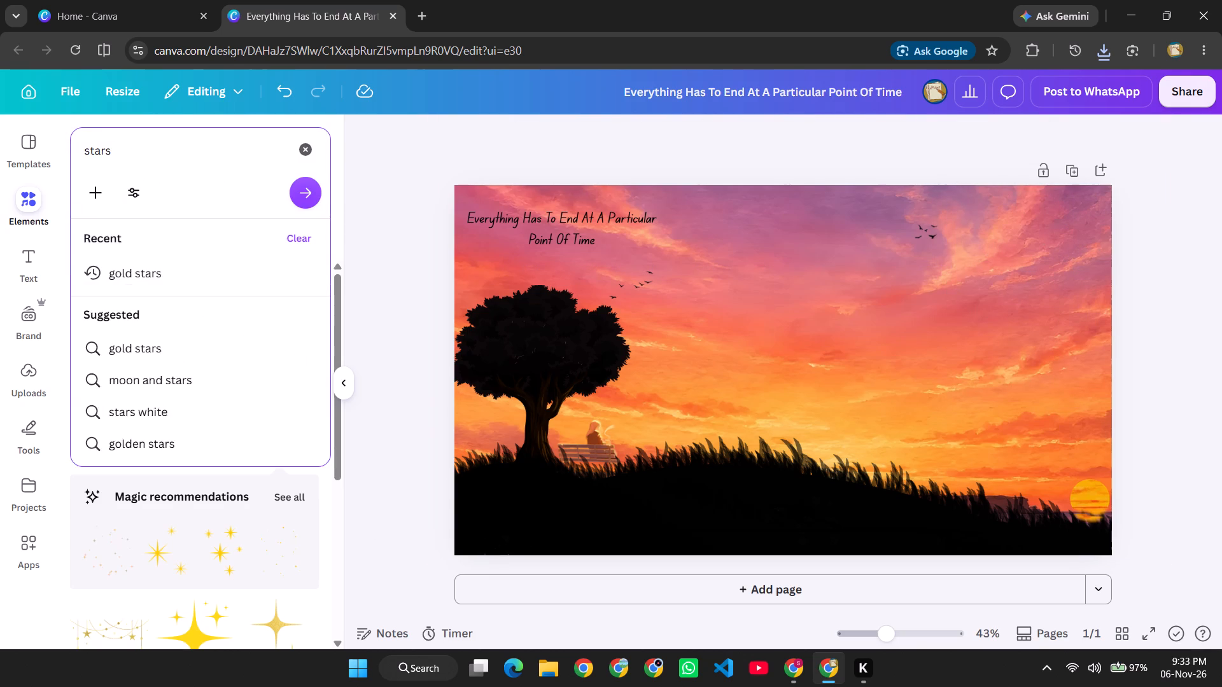
pyautogui.press('Return')
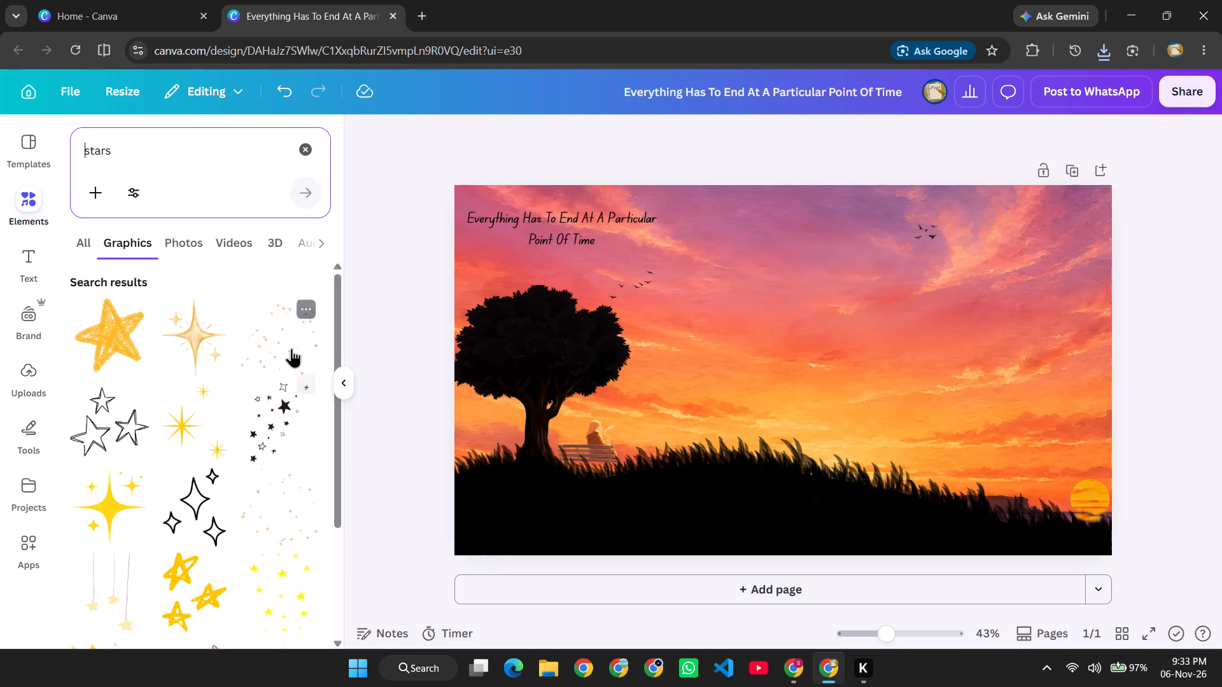
pyautogui.click(265, 518)
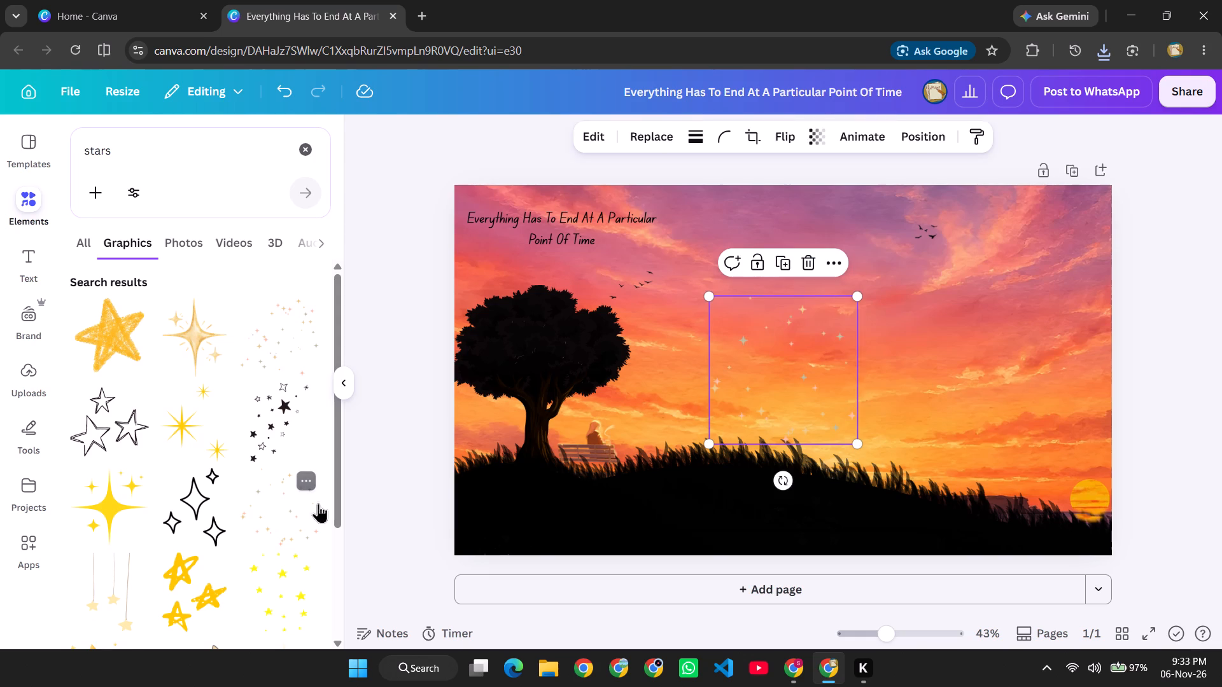
pyautogui.moveTo(787, 373); pyautogui.dragTo(1050, 267)
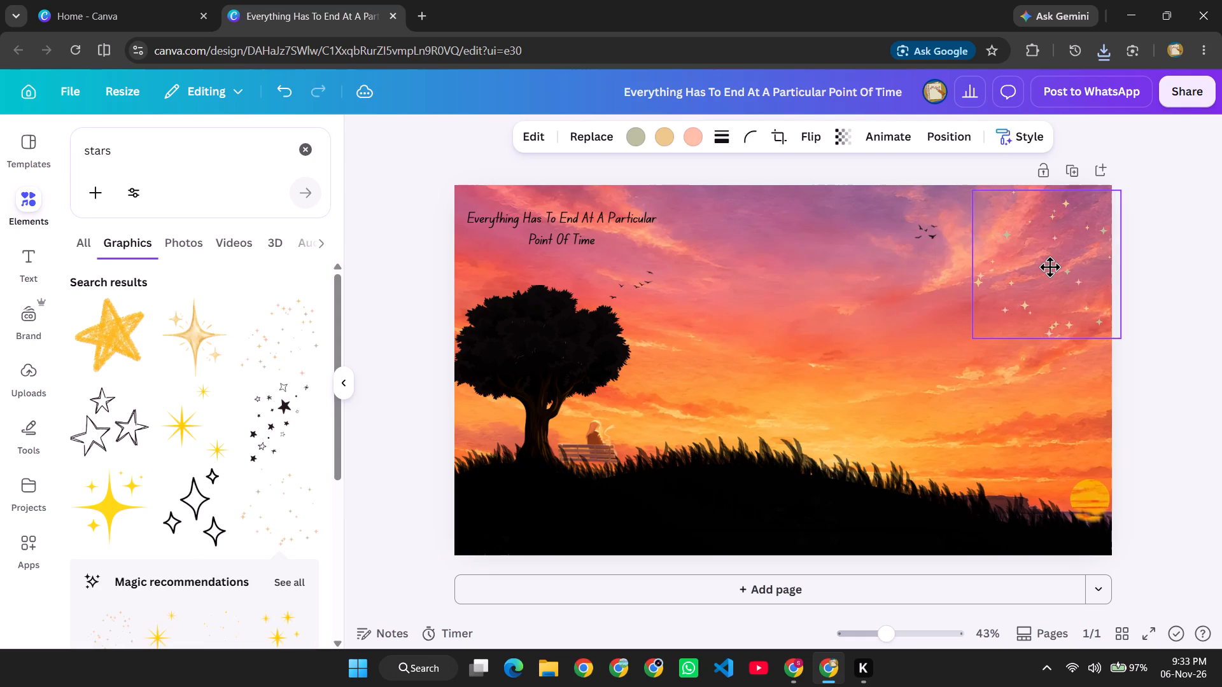
pyautogui.moveTo(1050, 267); pyautogui.dragTo(1049, 263)
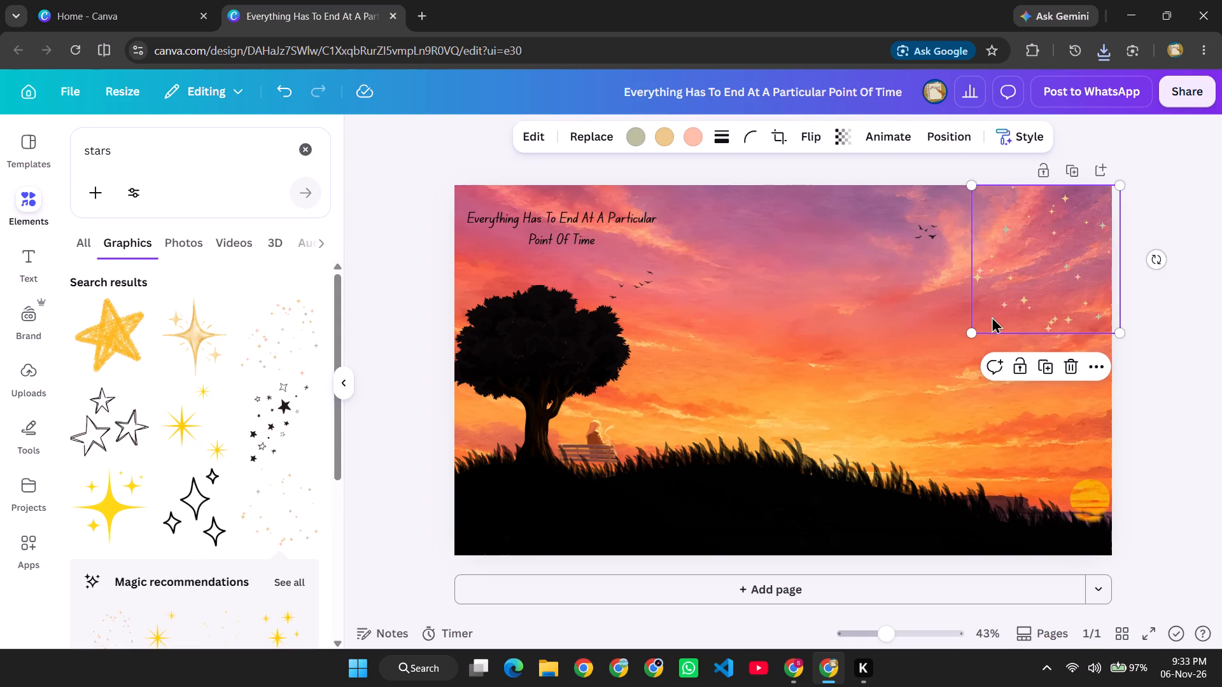
# Try a larger size on the sparkles graphic and settle on about 287 × 287 px in the corner.
pyautogui.moveTo(975, 331); pyautogui.dragTo(1085, 300)
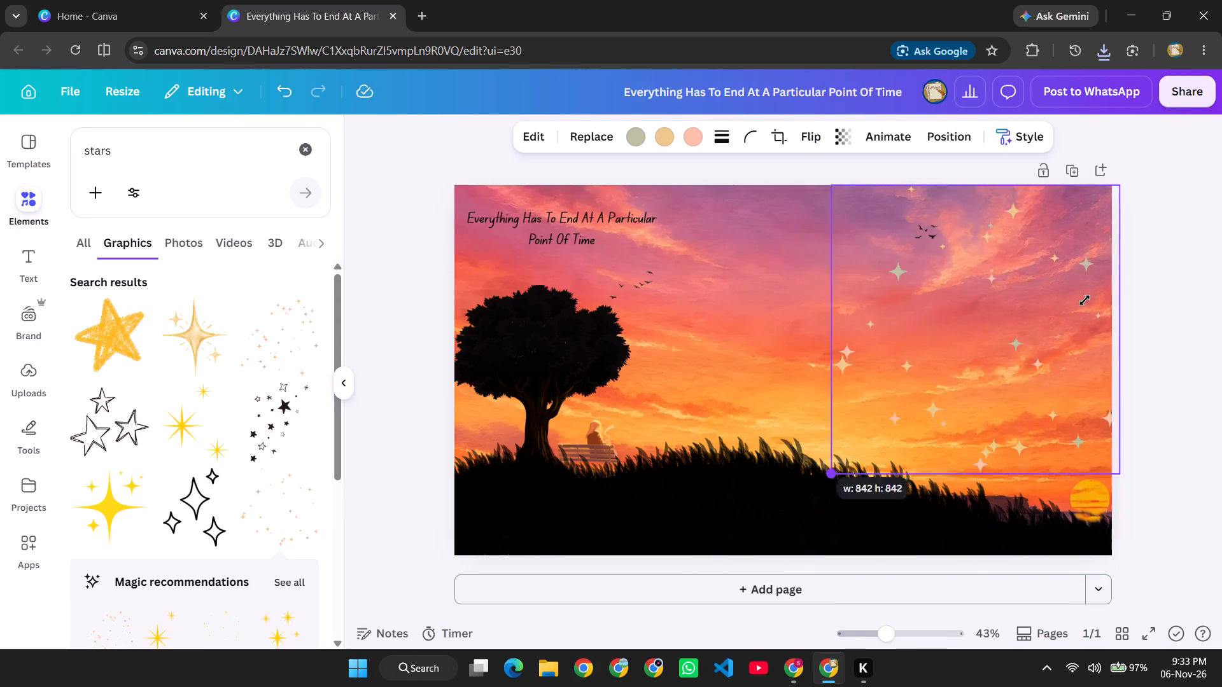
pyautogui.moveTo(1085, 300); pyautogui.dragTo(1010, 266)
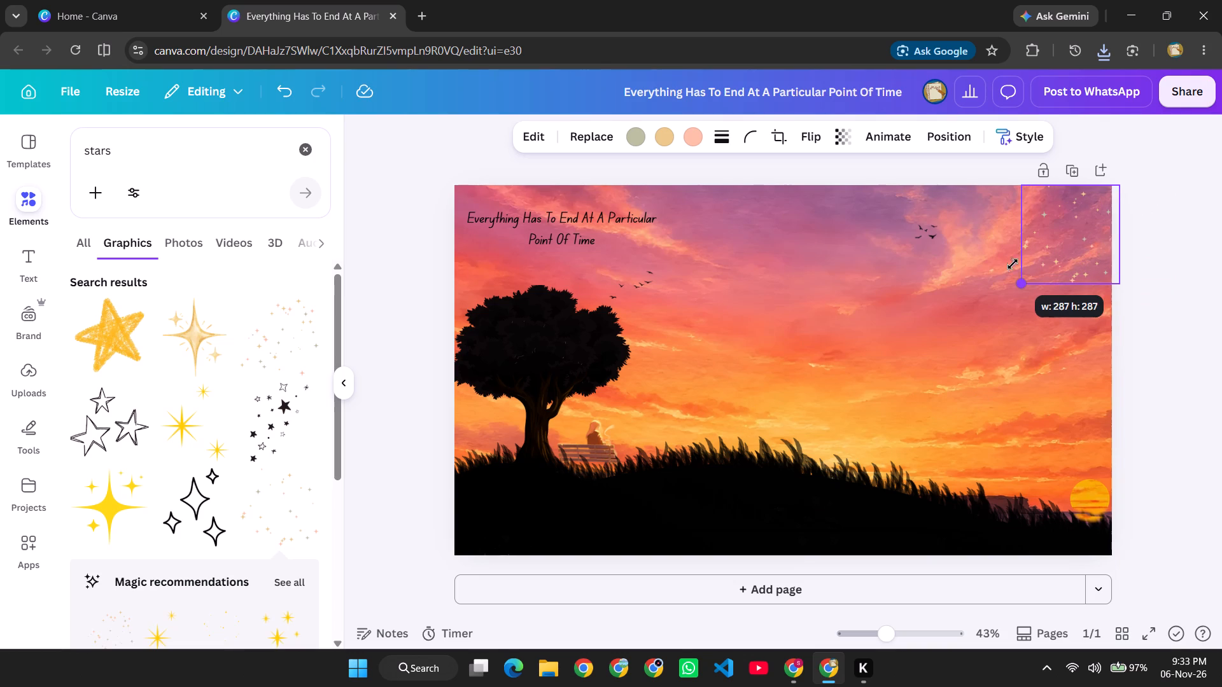
pyautogui.click(1065, 235)
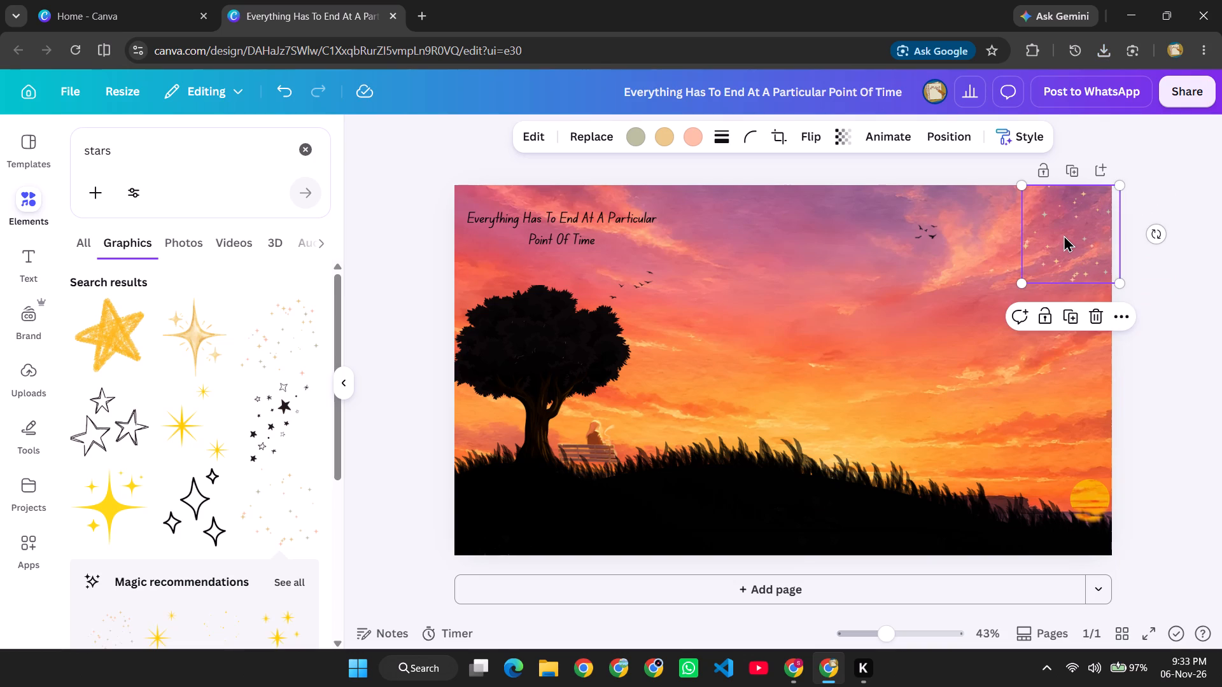
# Duplicate the sparkles graphic and place the copy directly beside the original along the page's top edge, near the birds.
pyautogui.click(1069, 319)
pyautogui.moveTo(1066, 257); pyautogui.dragTo(946, 258)
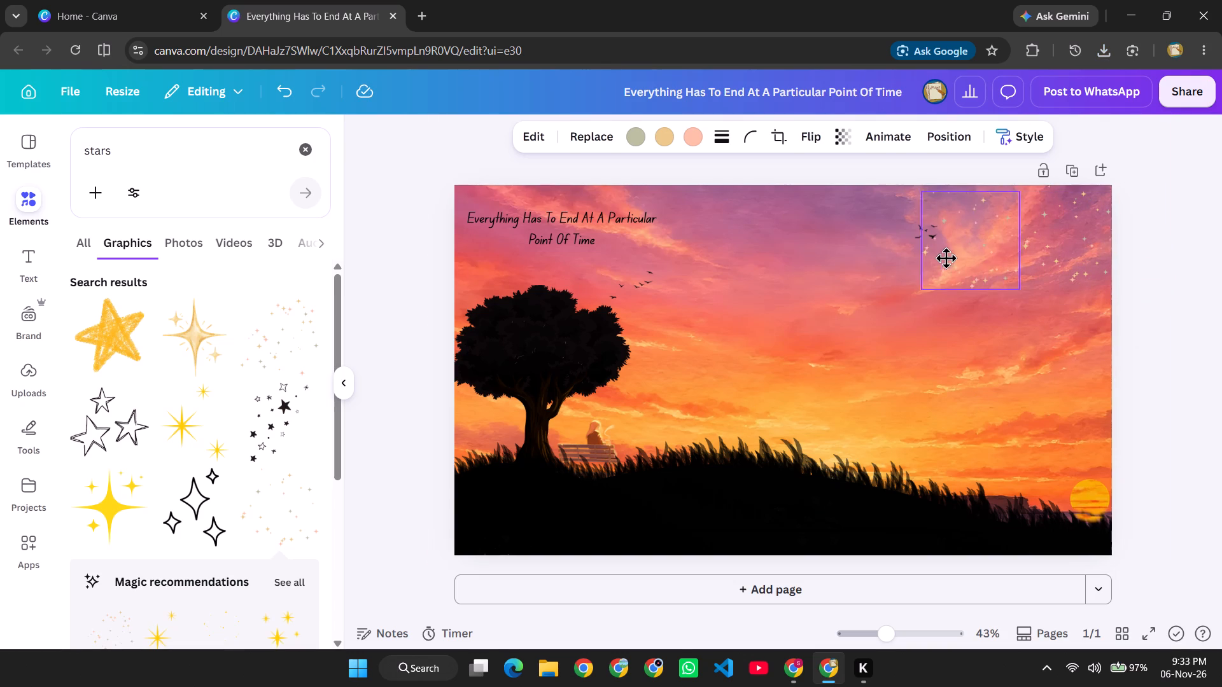
pyautogui.moveTo(946, 258); pyautogui.dragTo(962, 251)
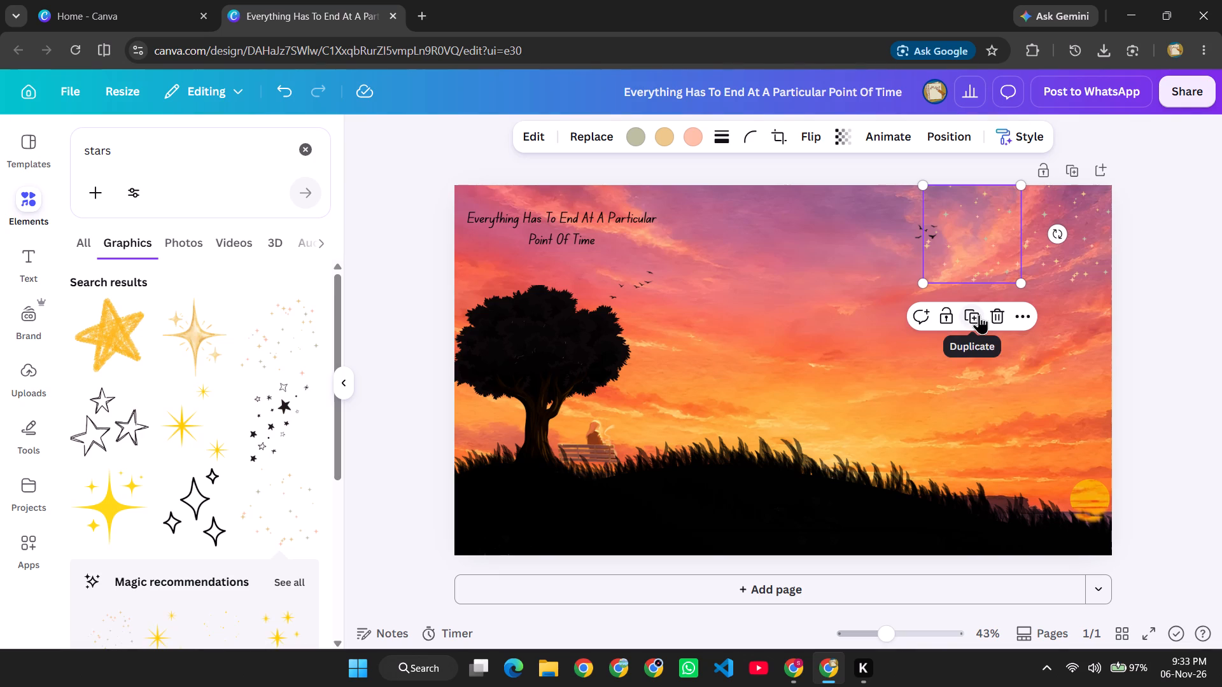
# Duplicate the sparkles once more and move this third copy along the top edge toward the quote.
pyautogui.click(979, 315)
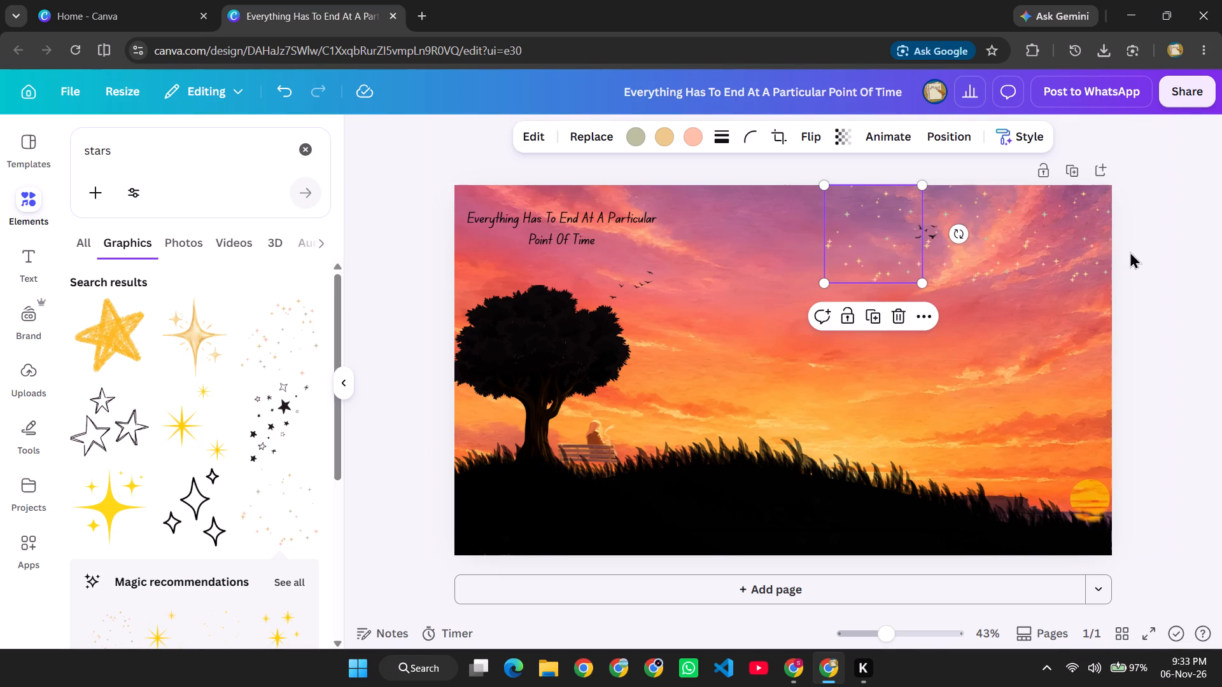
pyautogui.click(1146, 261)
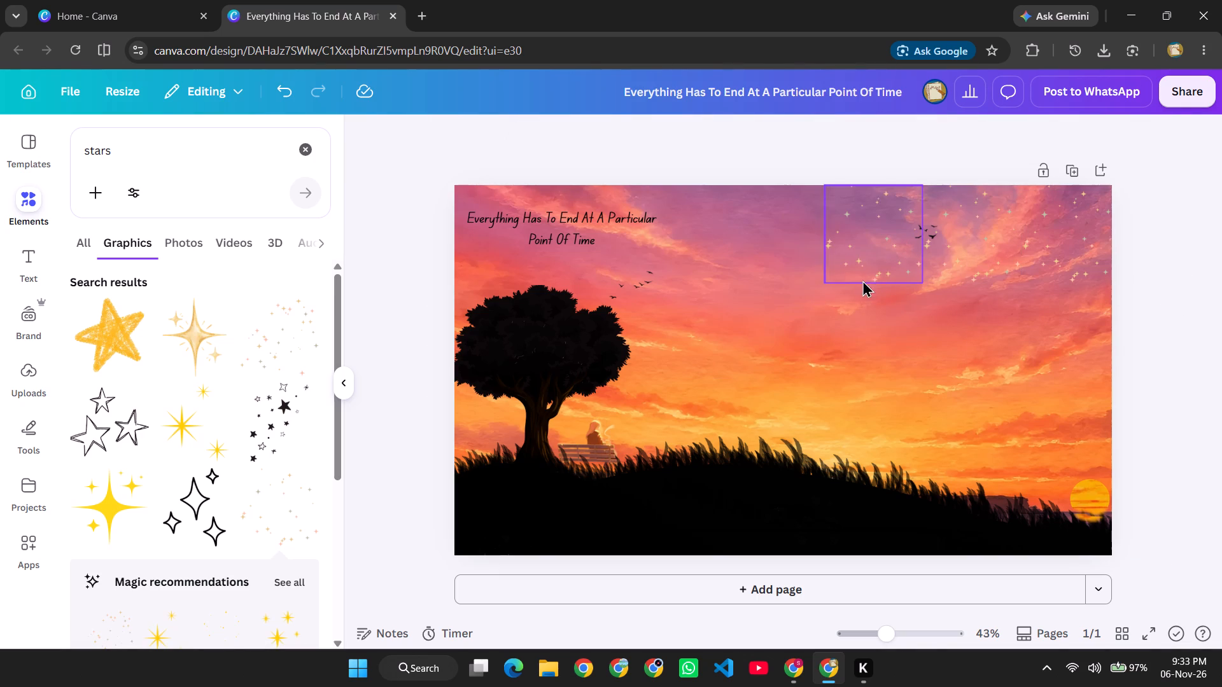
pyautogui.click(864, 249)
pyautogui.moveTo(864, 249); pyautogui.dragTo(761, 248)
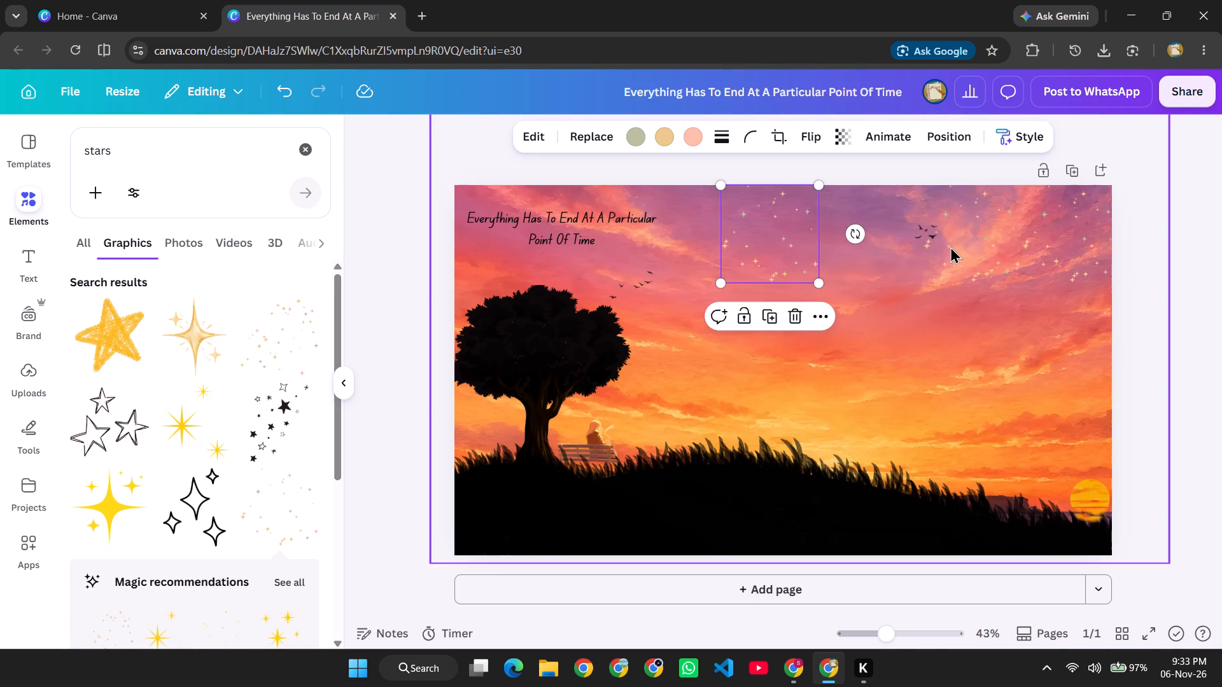
# Move the sparkles copy beside the birds down into the lower sky, above the sun.
pyautogui.click(956, 244)
pyautogui.moveTo(956, 244); pyautogui.dragTo(947, 359)
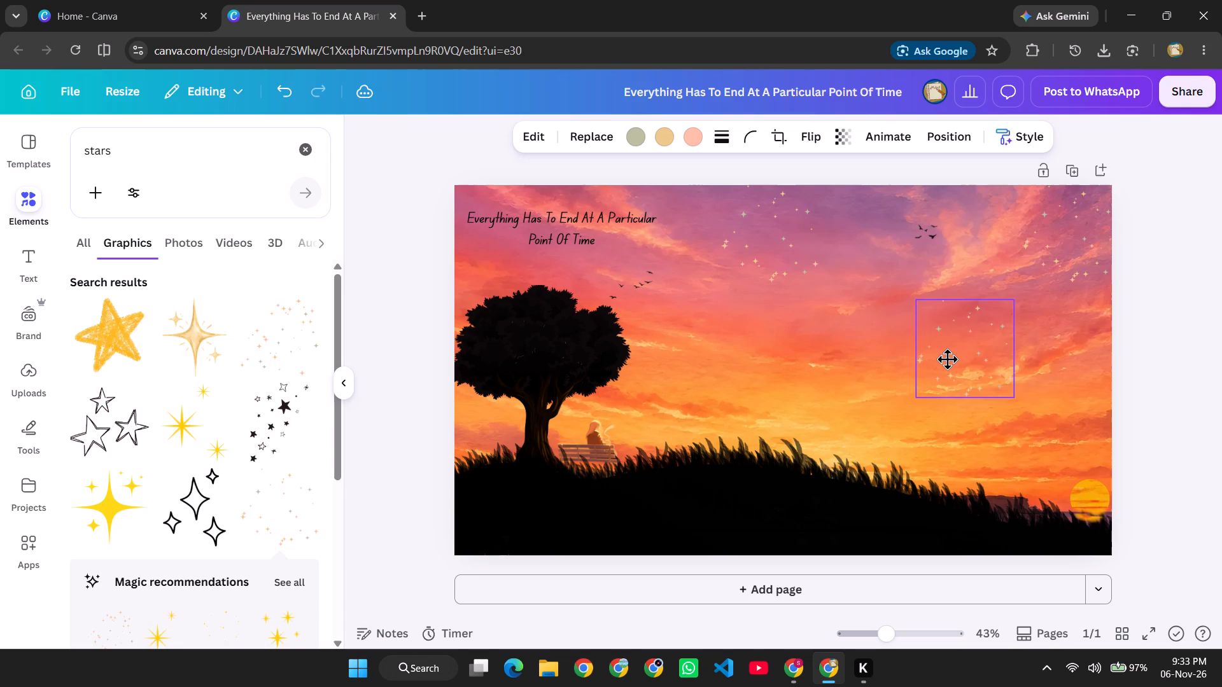
pyautogui.moveTo(947, 359); pyautogui.dragTo(1017, 380)
pyautogui.click(1155, 309)
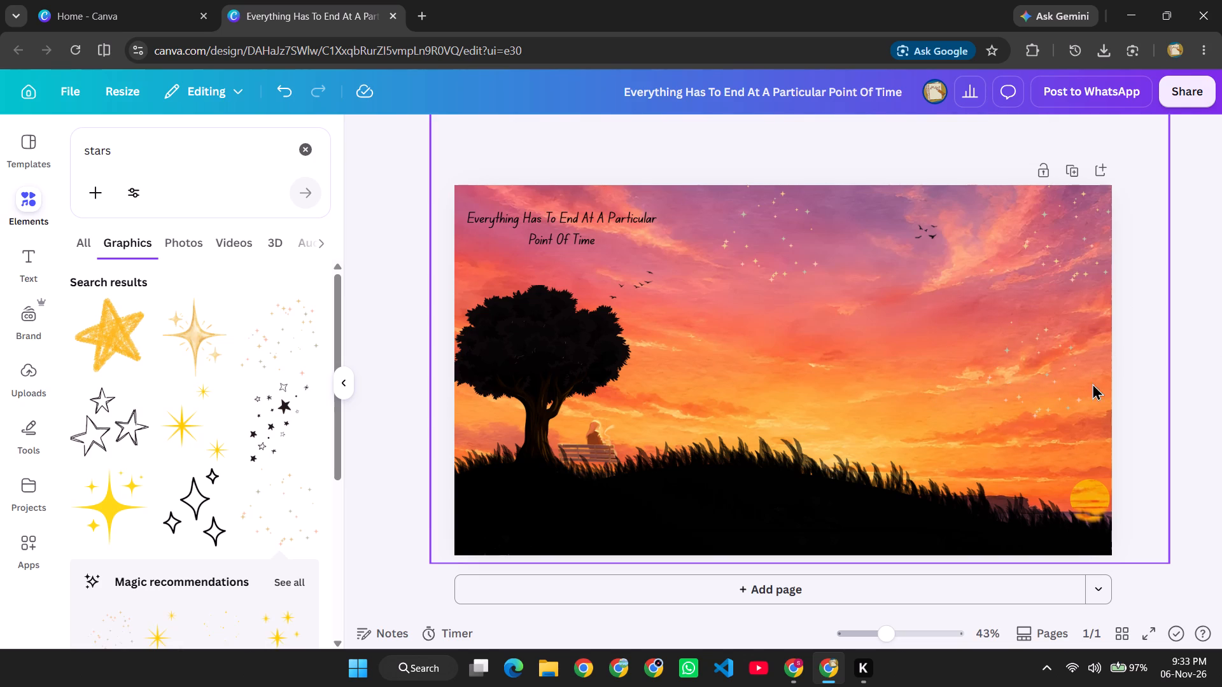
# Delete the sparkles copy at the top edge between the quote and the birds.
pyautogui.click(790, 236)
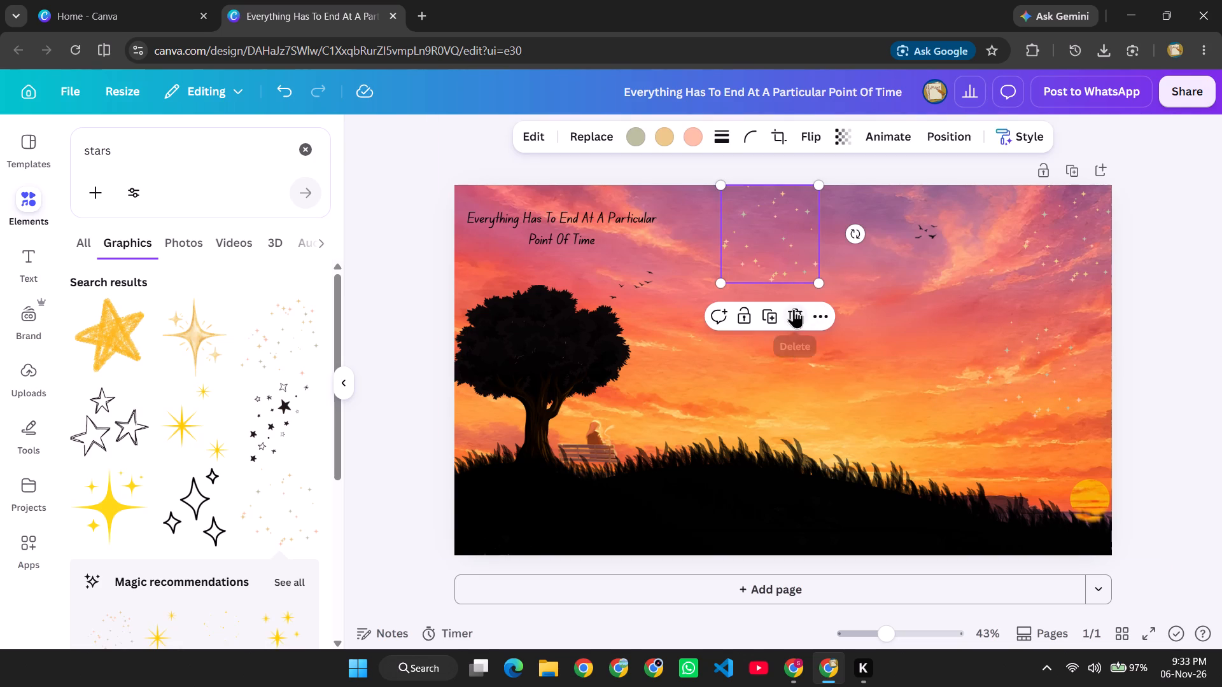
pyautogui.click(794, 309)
pyautogui.click(1175, 87)
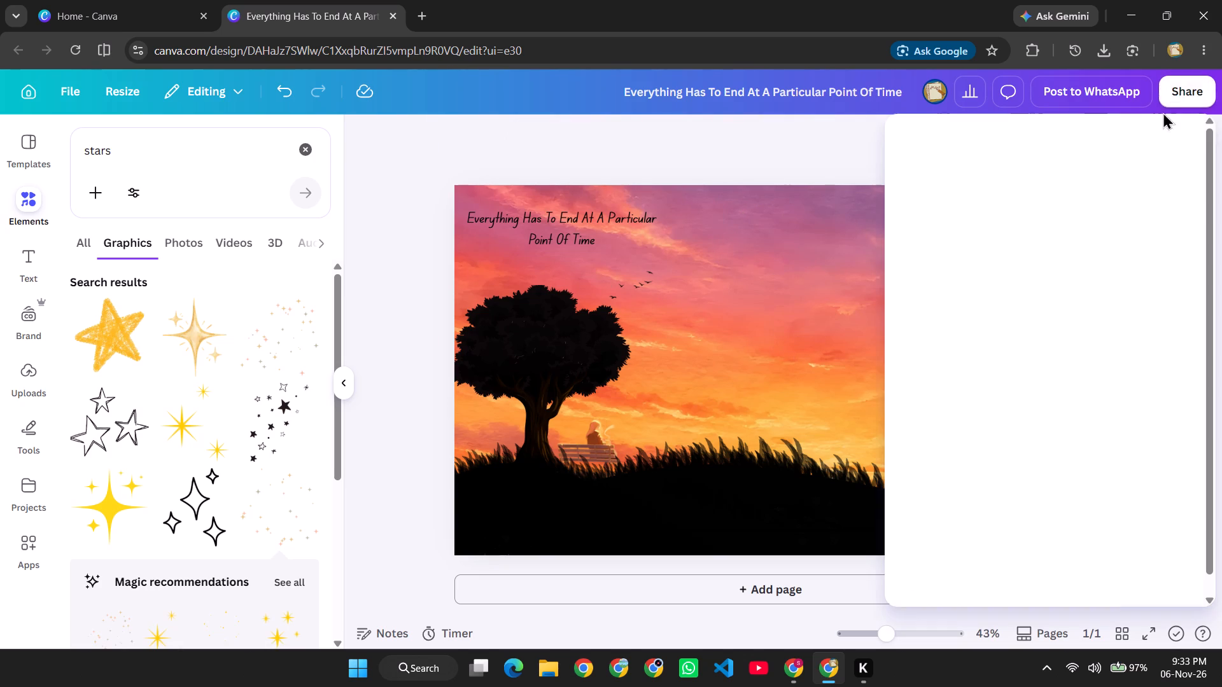
pyautogui.click(912, 462)
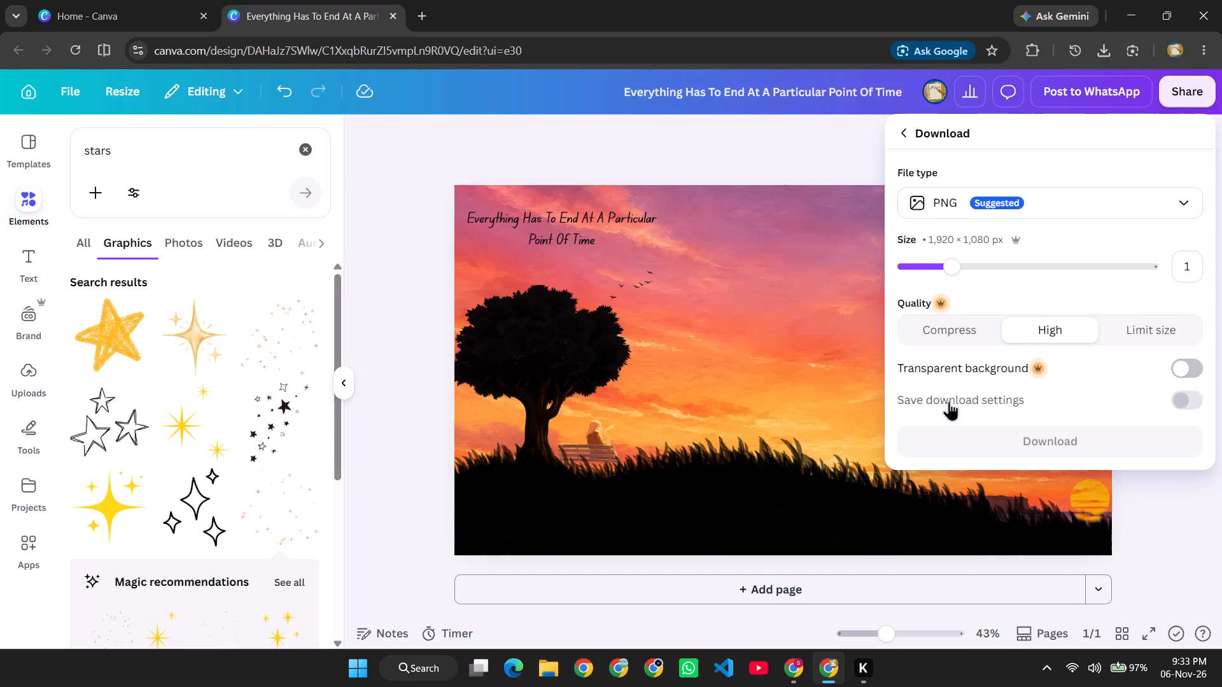
pyautogui.click(1033, 449)
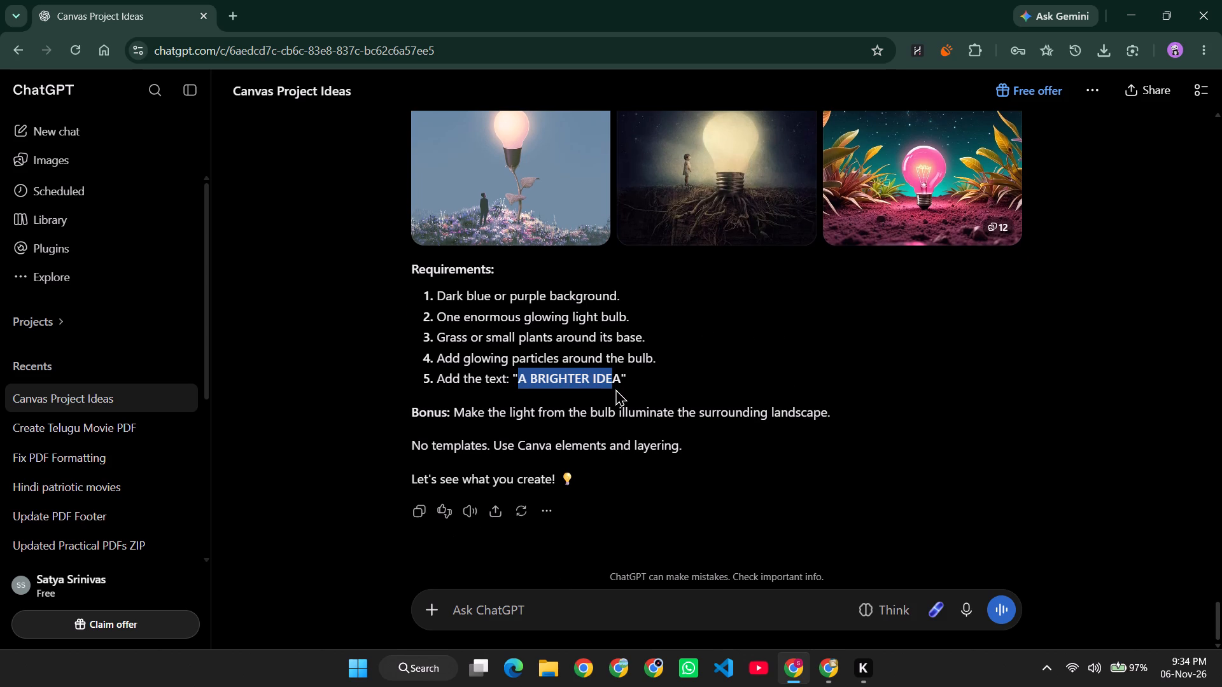
pyautogui.moveTo(615, 389); pyautogui.dragTo(617, 389)
pyautogui.click(750, 352)
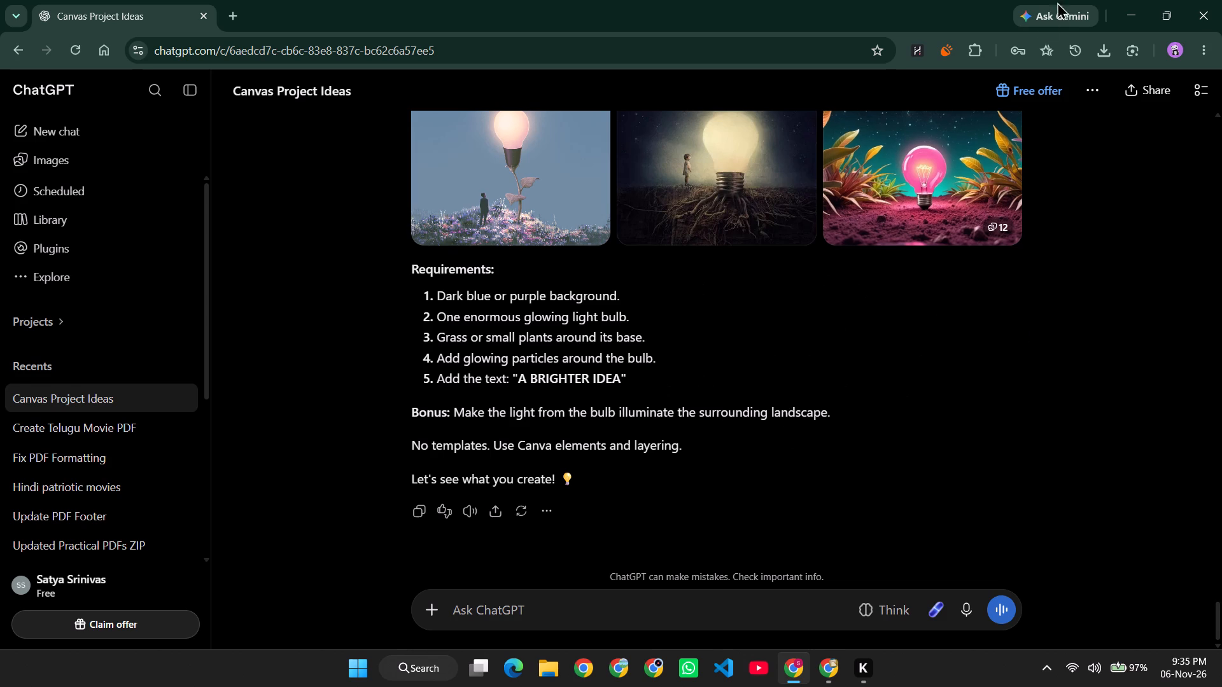
# Switch back to the sunset design in Canva.
pyautogui.click(829, 683)
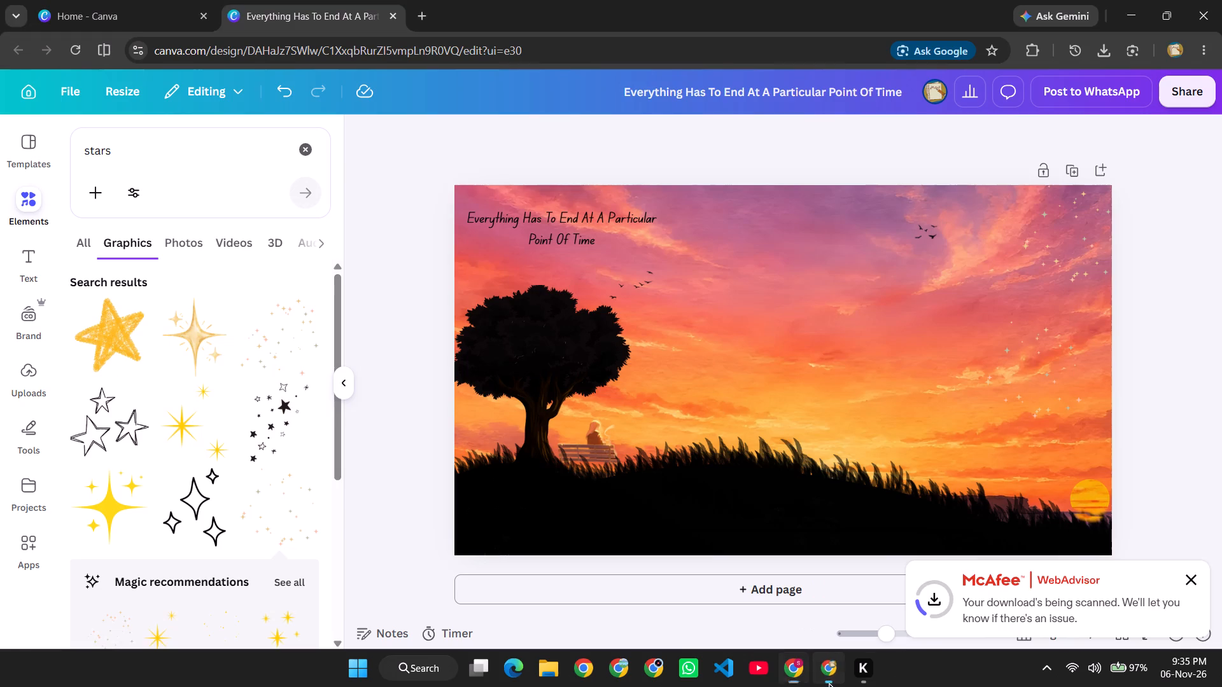